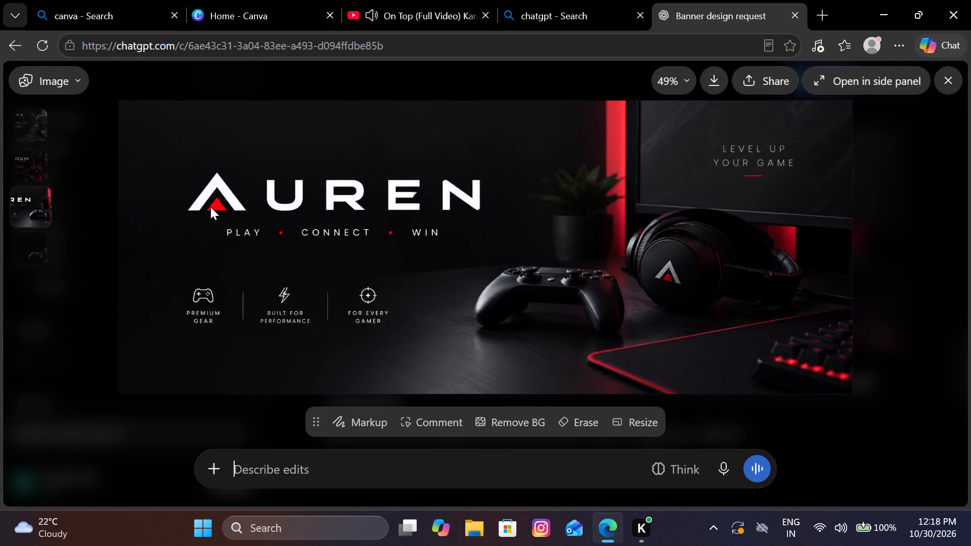
Switch back to Canva and create a new blank Presentation (16:9) design.
{"action": "left_click", "coordinate": [215, 28]}
{"action": "left_click", "coordinate": [31, 135]}
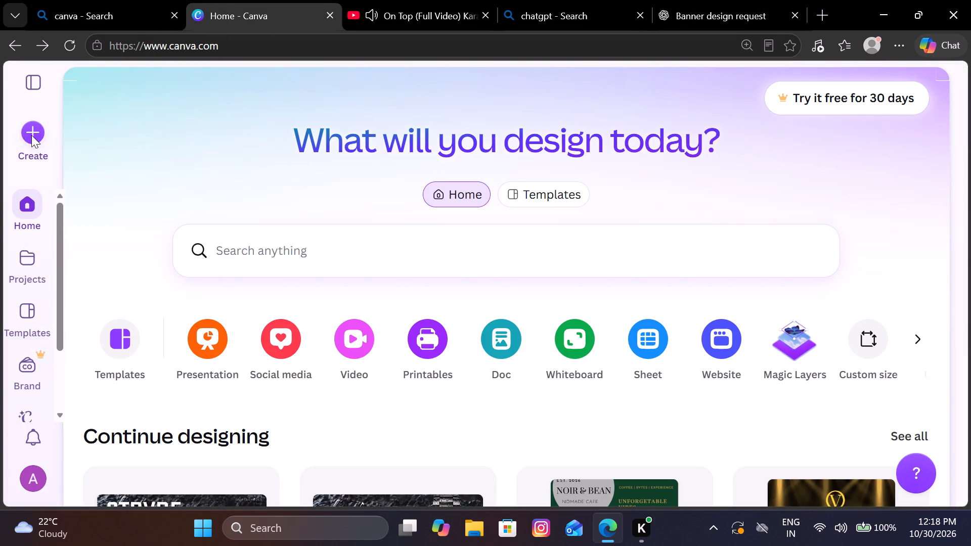
{"action": "left_click", "coordinate": [404, 394]}
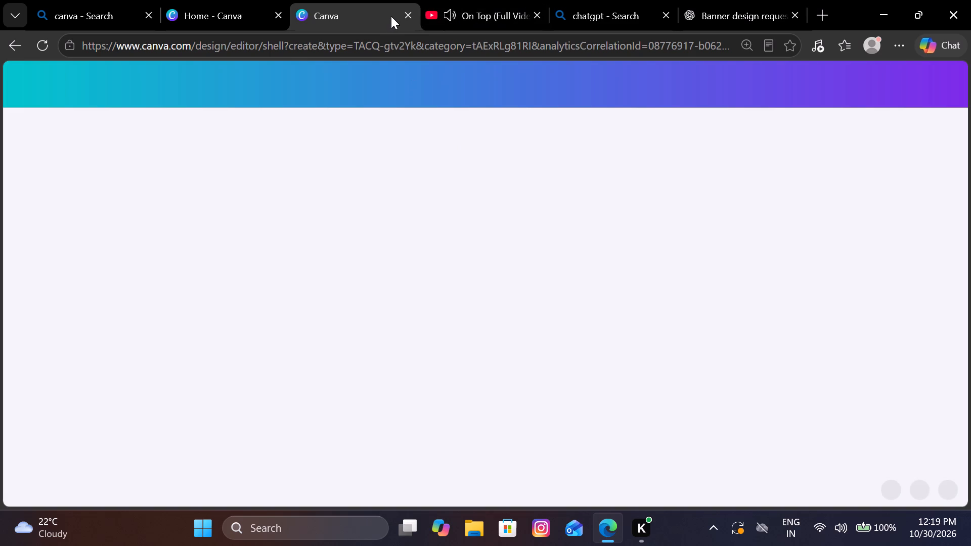
Close the Canva home page and the leftover canva and chatgpt search pages in the browser.
{"action": "left_click", "coordinate": [275, 15]}
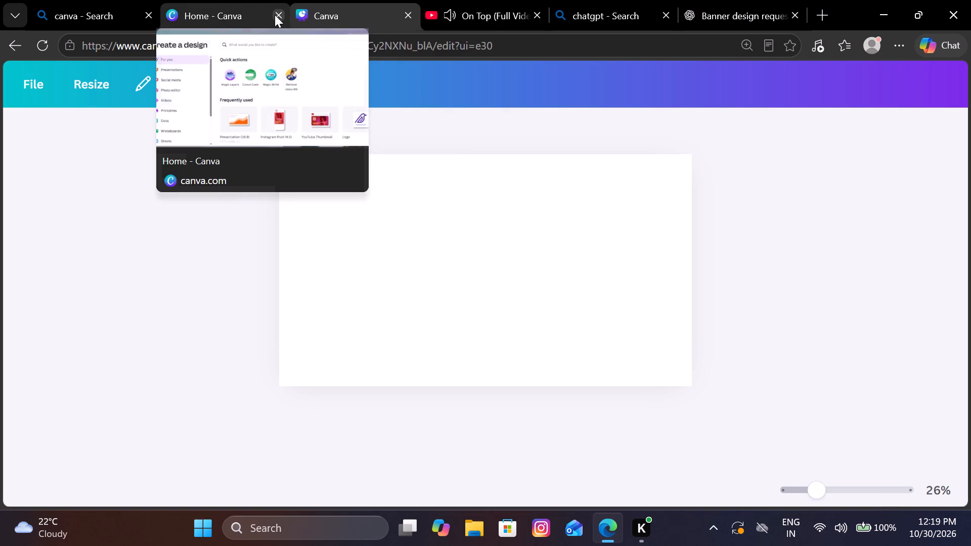
{"action": "left_click", "coordinate": [150, 15]}
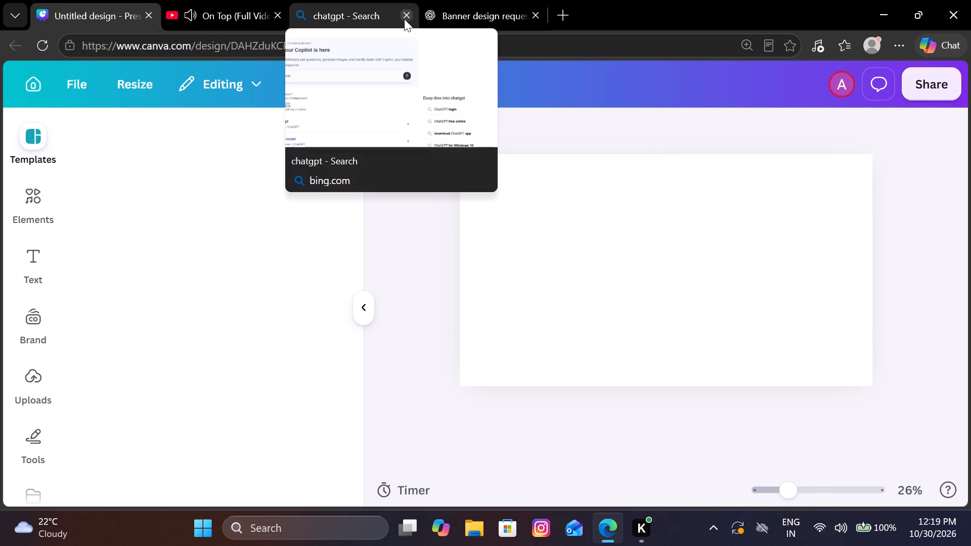
{"action": "left_click", "coordinate": [404, 17]}
Check the AUREN banner in ChatGPT as a reference for the blank presentation, opening Canva's Elements library in between.
{"action": "left_click", "coordinate": [367, 19]}
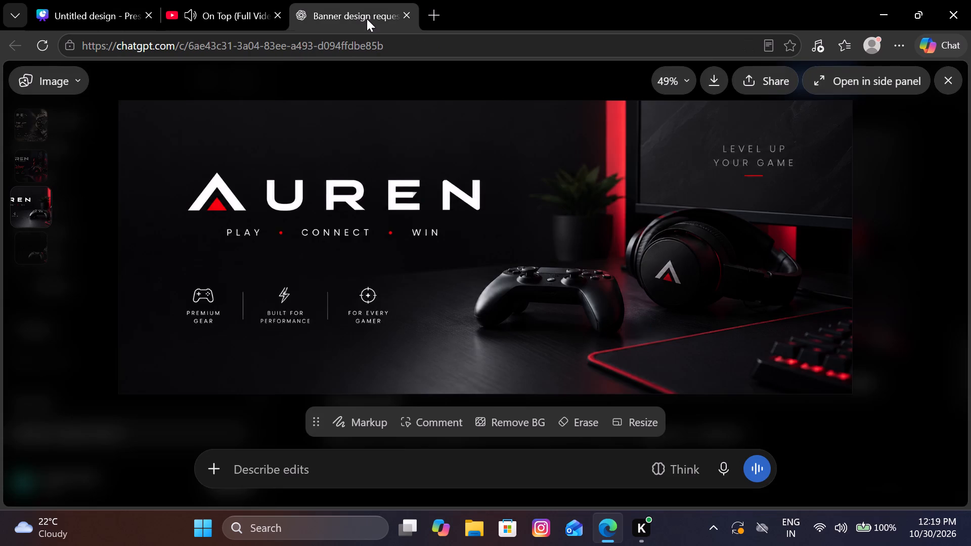
{"action": "left_click", "coordinate": [106, 12]}
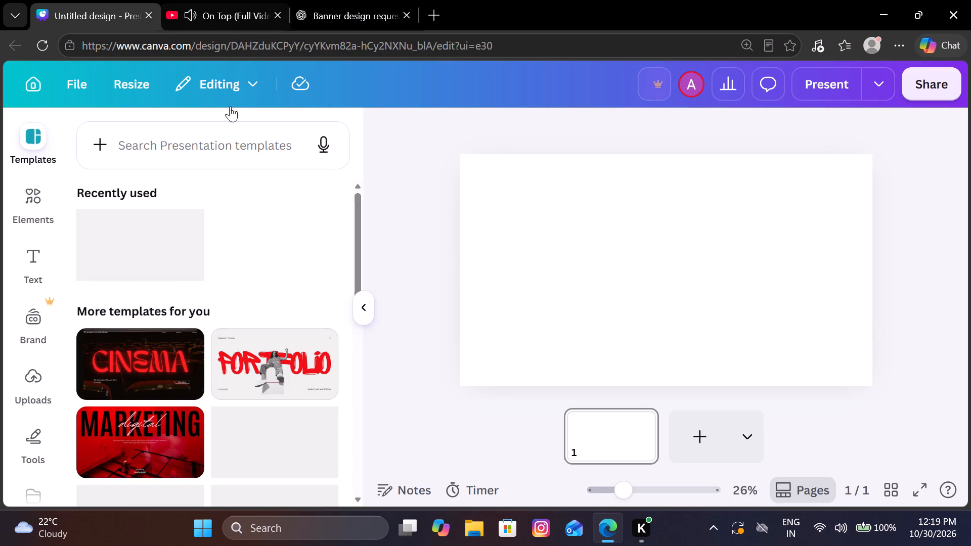
{"action": "left_click", "coordinate": [30, 193]}
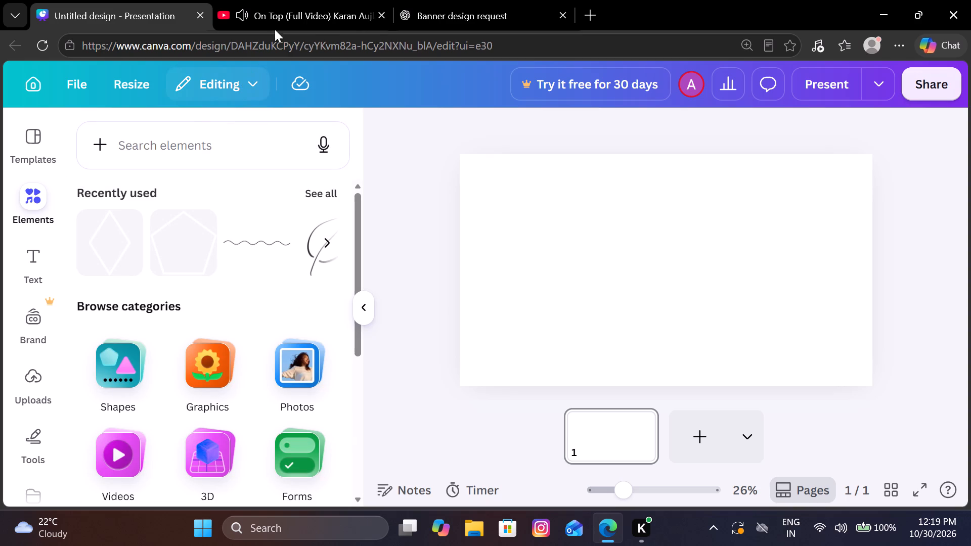
{"action": "left_click", "coordinate": [458, 3]}
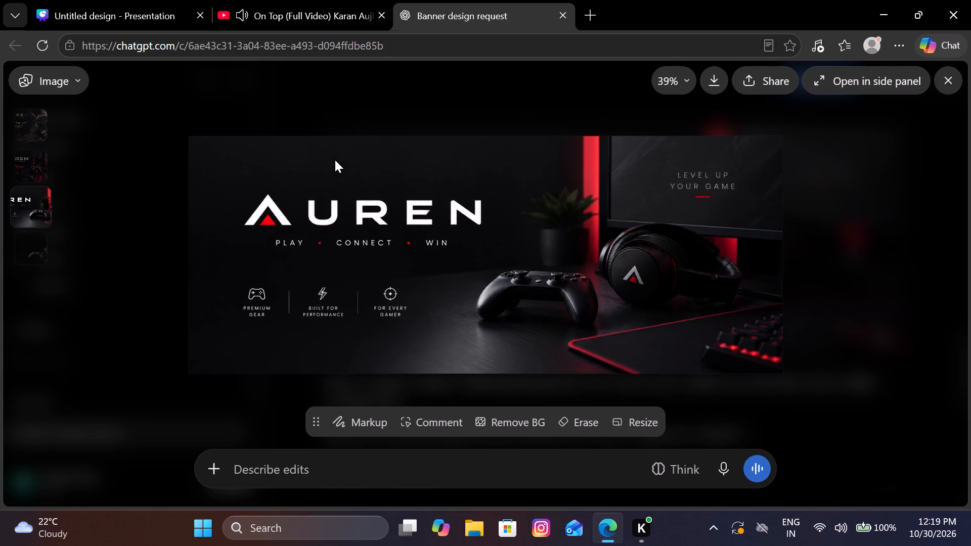
Return to the Canva design, search Elements for "platform" and look through the graphics results for a suitable surface.
{"action": "left_click", "coordinate": [130, 16]}
{"action": "left_click", "coordinate": [150, 146]}
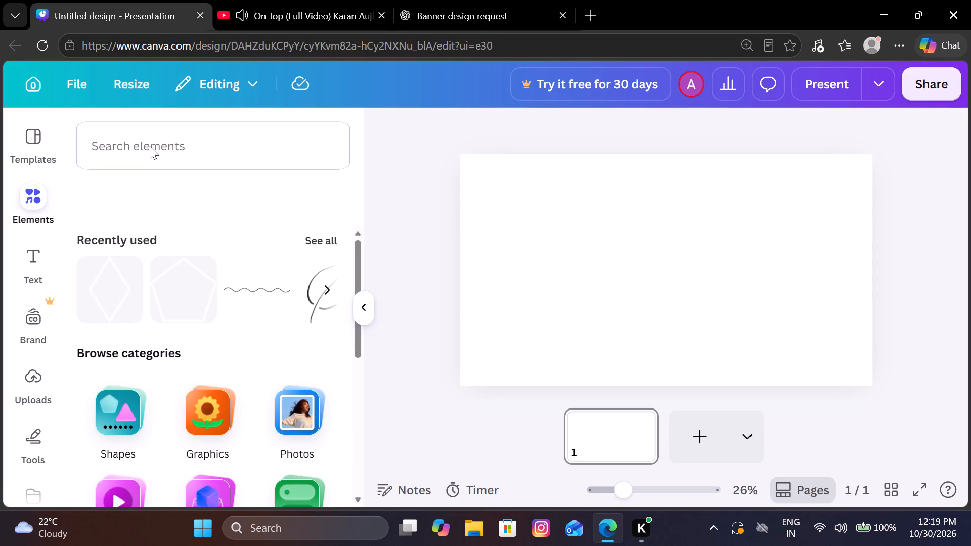
{"action": "type", "text": "ol"}
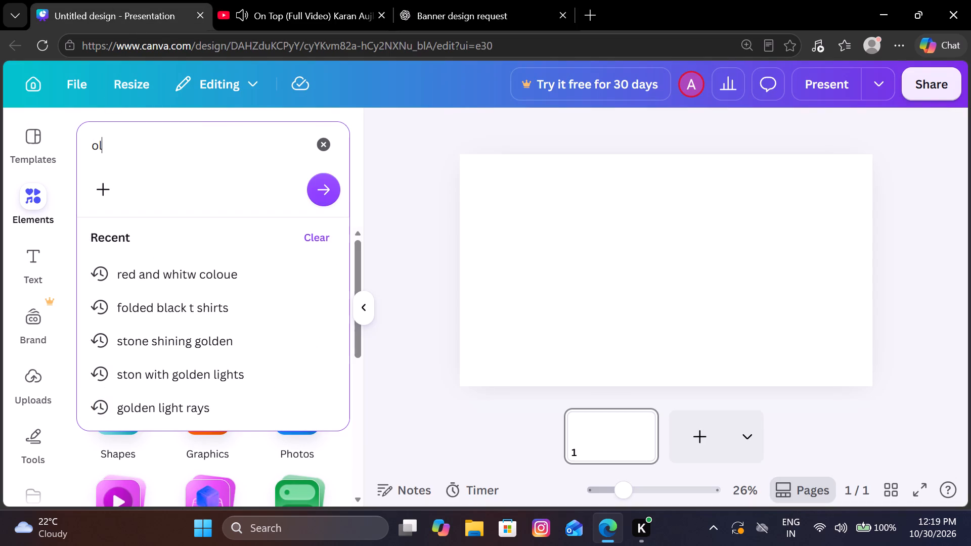
{"action": "key", "text": "BackSpace"}
{"action": "key", "text": "BackSpace"}
{"action": "type", "text": "plat"}
{"action": "type", "text": "form'"}
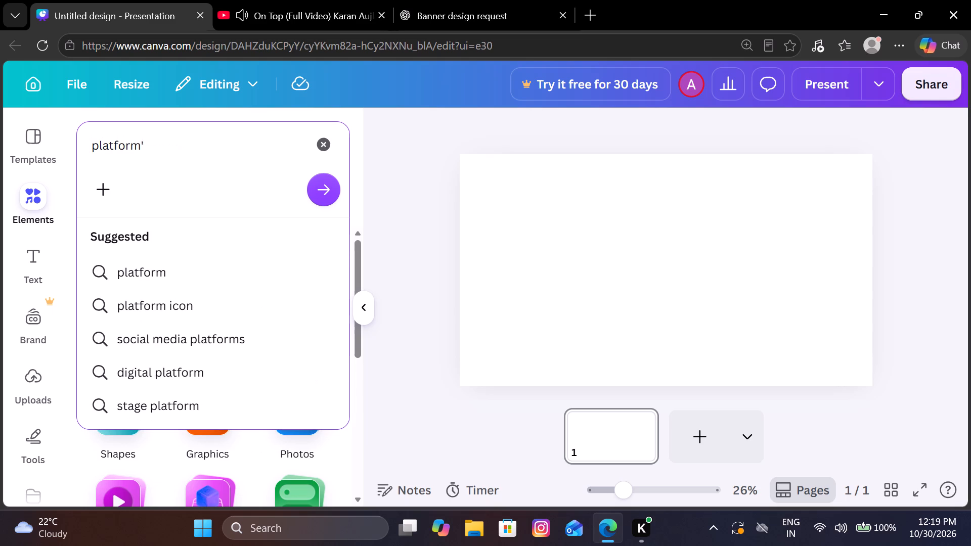
{"action": "key", "text": "BackSpace"}
{"action": "key", "text": "Return"}
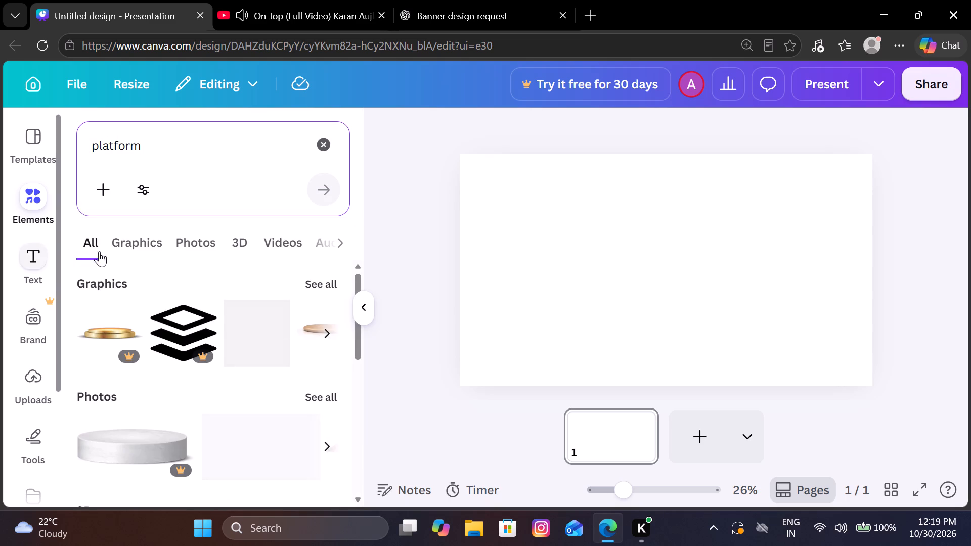
{"action": "scroll", "coordinate": [170, 325], "scroll_direction": "down", "scroll_amount": 1}
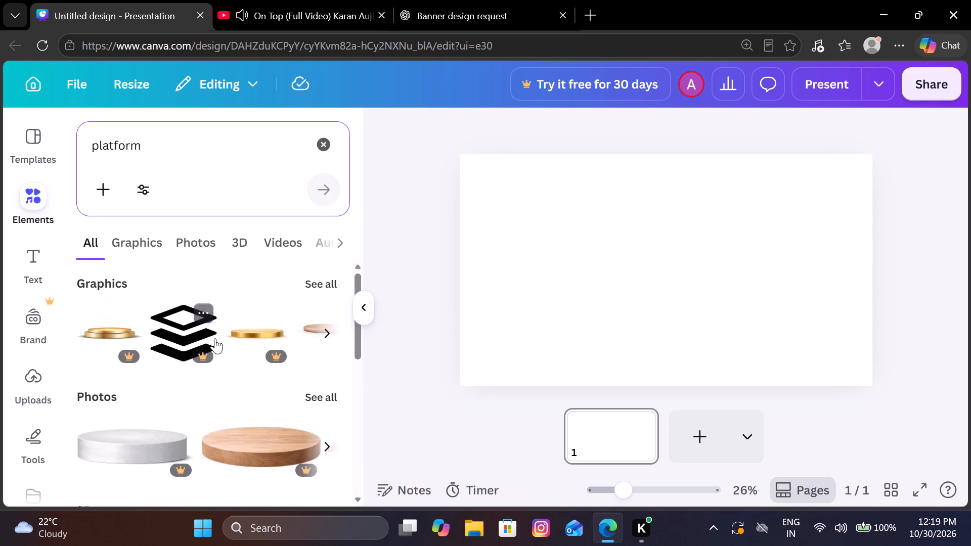
{"action": "left_click", "coordinate": [312, 278]}
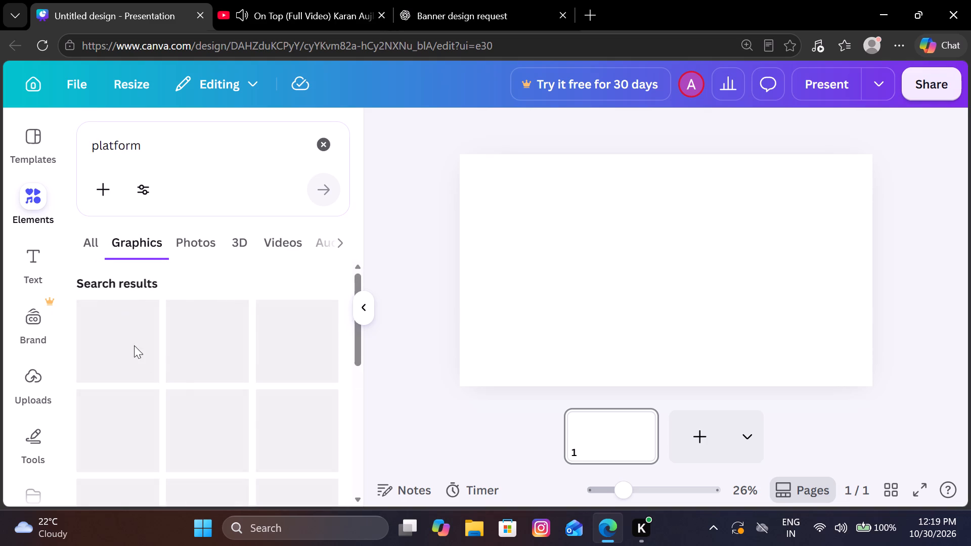
{"action": "scroll", "coordinate": [156, 360], "scroll_direction": "down", "scroll_amount": 3}
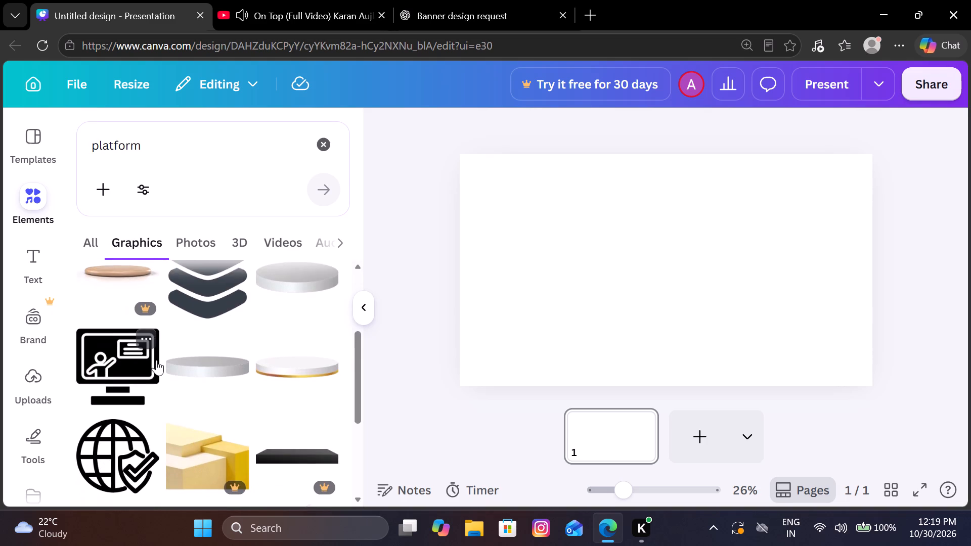
{"action": "scroll", "coordinate": [156, 360], "scroll_direction": "down", "scroll_amount": 4}
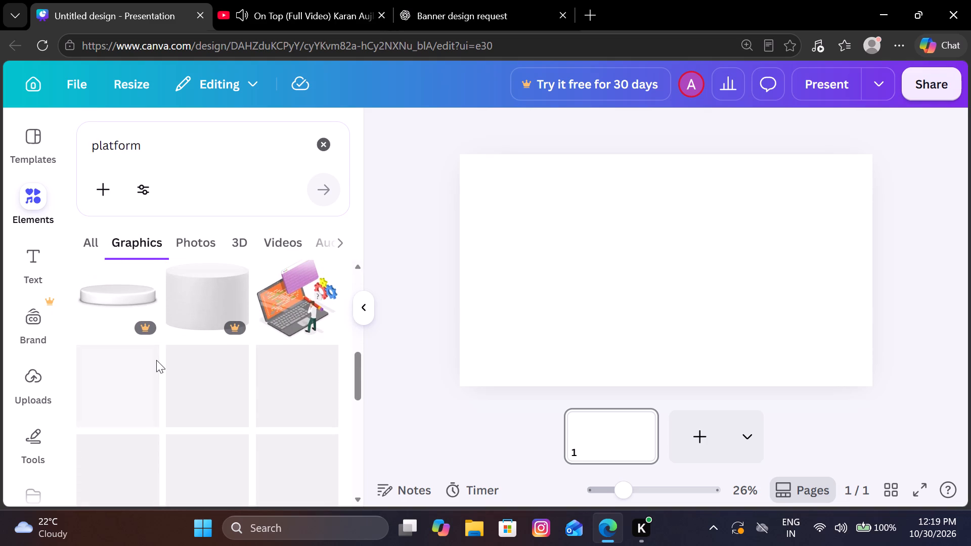
Look through the photo results for "platform" for a surface suited to the banner.
{"action": "left_click", "coordinate": [188, 240]}
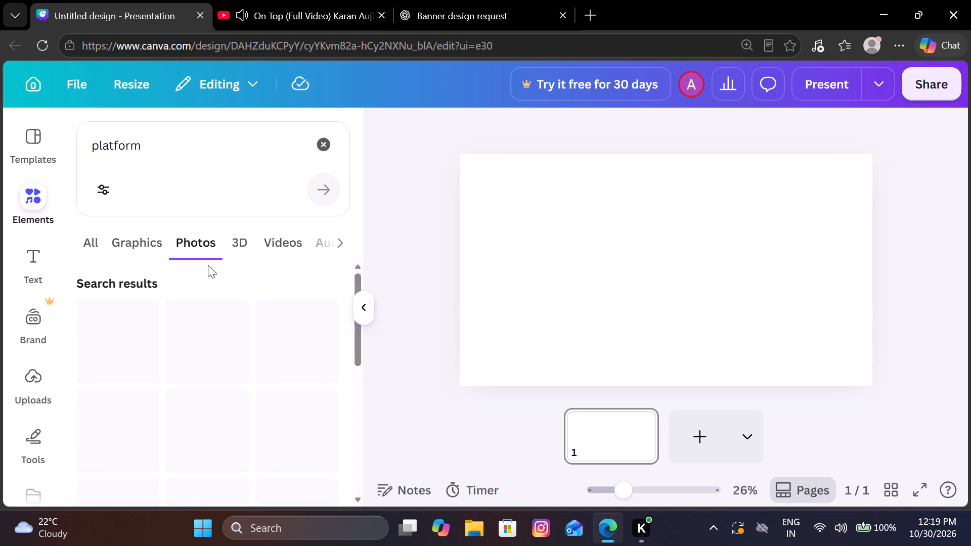
{"action": "scroll", "coordinate": [182, 383], "scroll_direction": "down", "scroll_amount": 1}
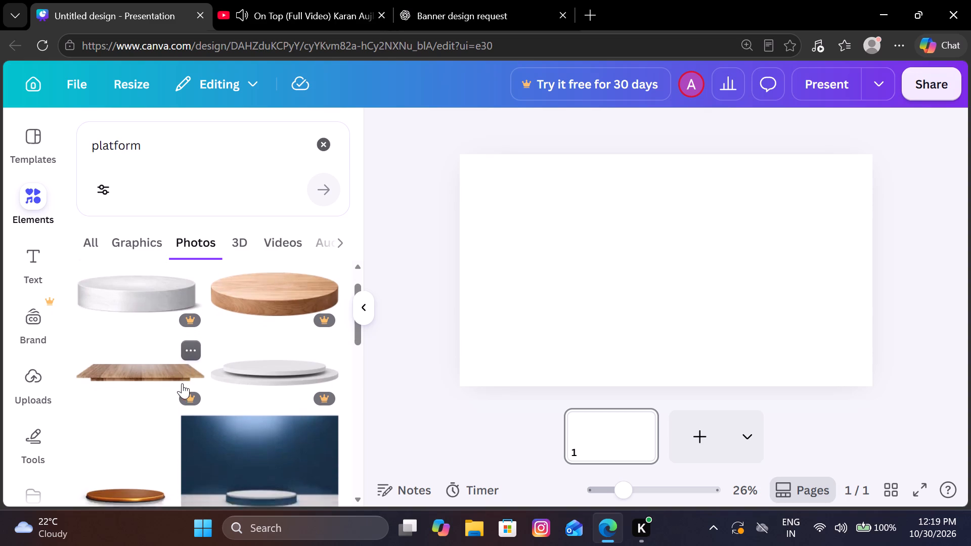
{"action": "scroll", "coordinate": [182, 383], "scroll_direction": "down", "scroll_amount": 2}
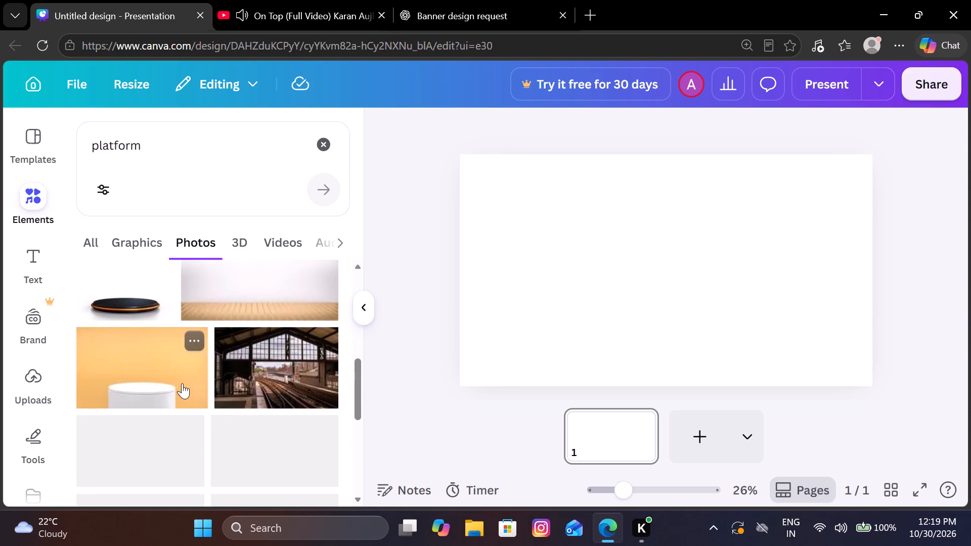
{"action": "scroll", "coordinate": [182, 383], "scroll_direction": "down", "scroll_amount": 2}
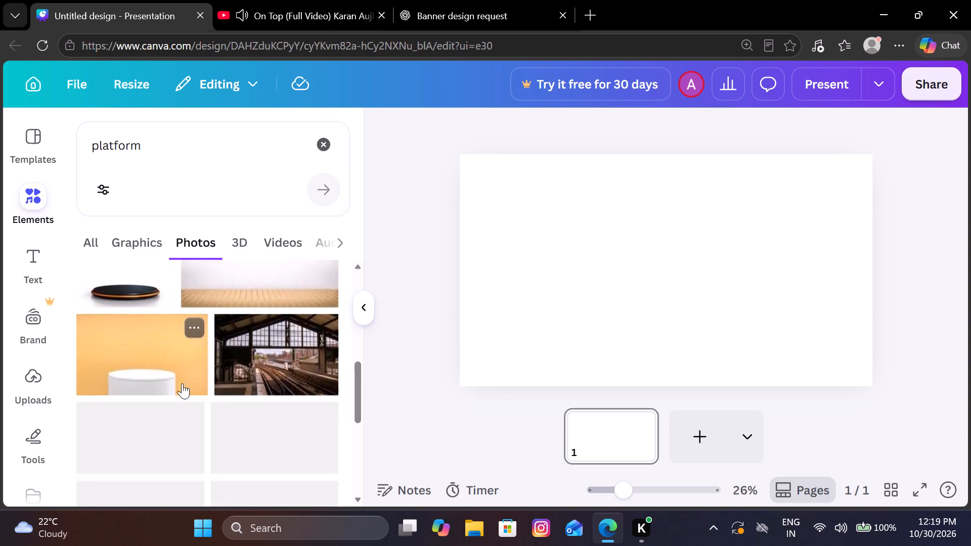
{"action": "scroll", "coordinate": [182, 383], "scroll_direction": "down", "scroll_amount": 1}
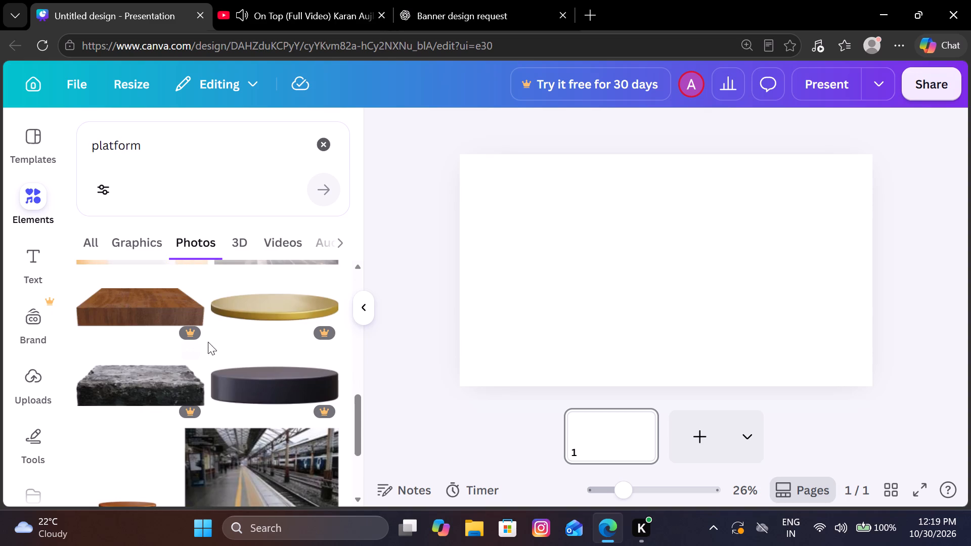
{"action": "scroll", "coordinate": [204, 360], "scroll_direction": "down", "scroll_amount": 2}
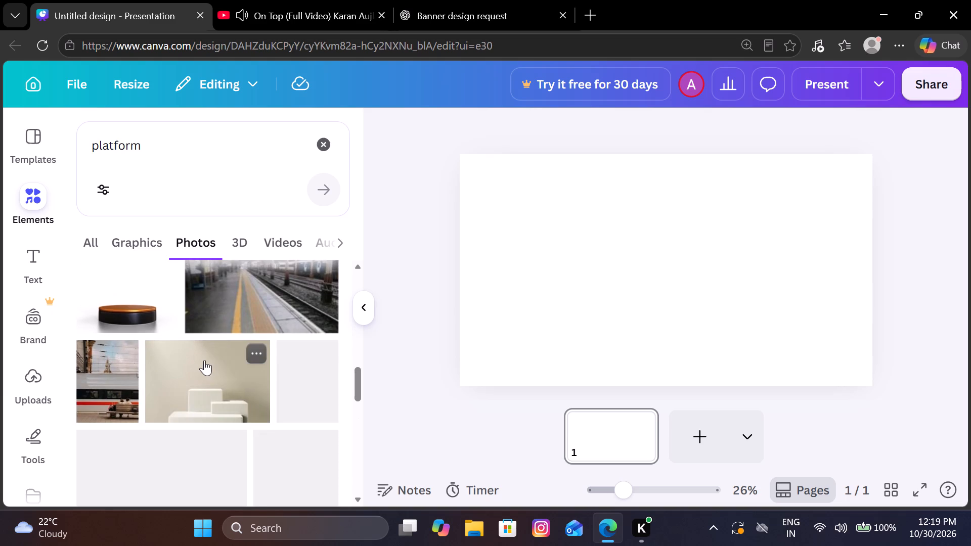
{"action": "scroll", "coordinate": [204, 360], "scroll_direction": "down", "scroll_amount": 1}
{"action": "scroll", "coordinate": [204, 360], "scroll_direction": "up", "scroll_amount": 1}
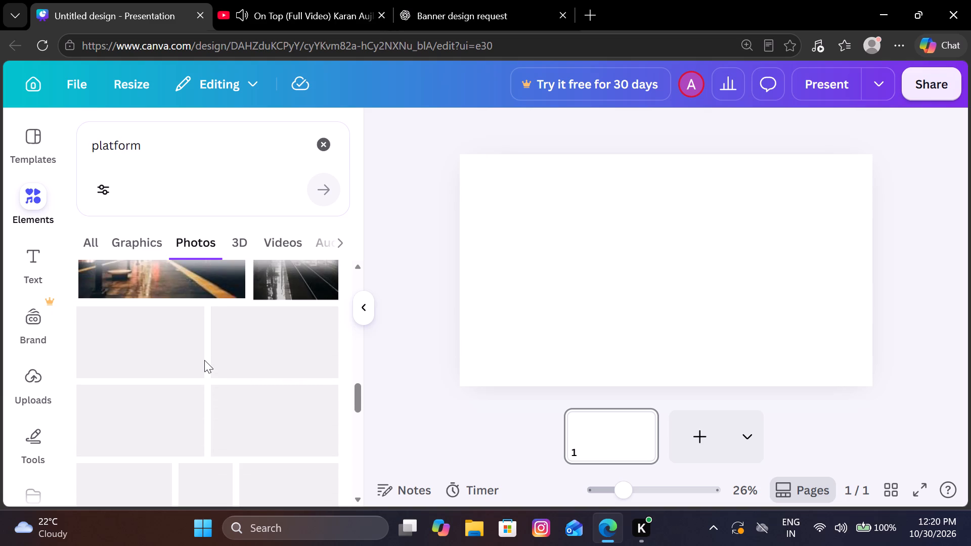
{"action": "scroll", "coordinate": [204, 360], "scroll_direction": "up", "scroll_amount": 1}
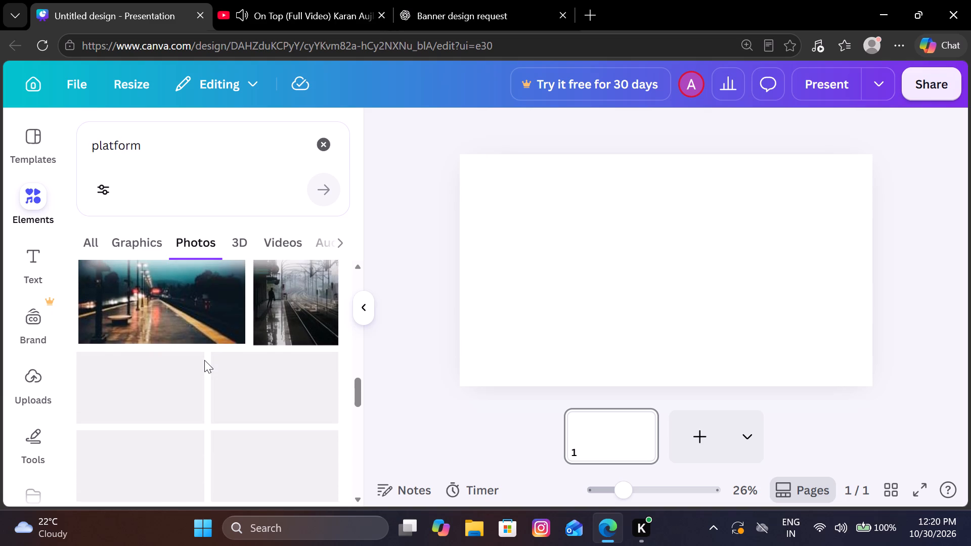
{"action": "scroll", "coordinate": [204, 360], "scroll_direction": "up", "scroll_amount": 1}
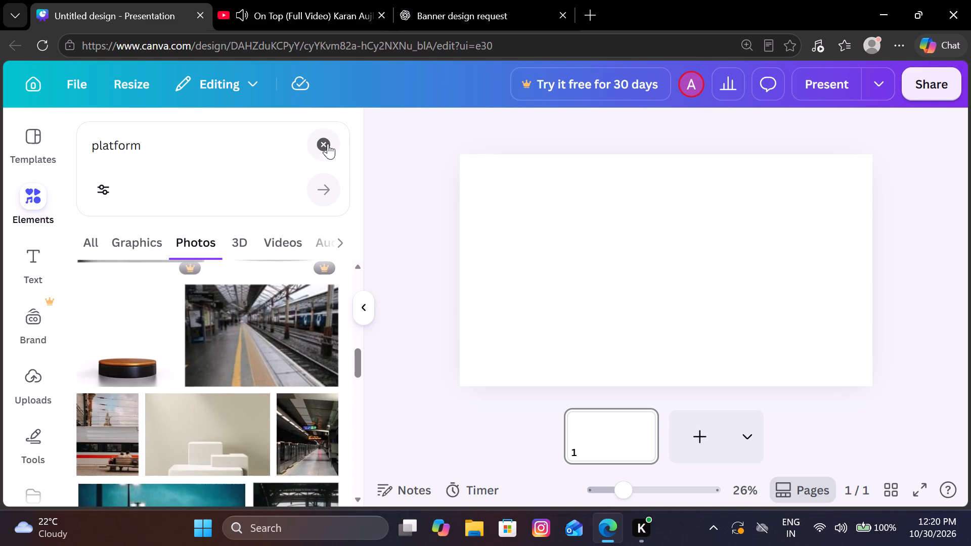
Search Elements for "table" and add the orange rectangular four-legged table graphic to the page.
{"action": "left_click", "coordinate": [328, 144]}
{"action": "key", "text": "space"}
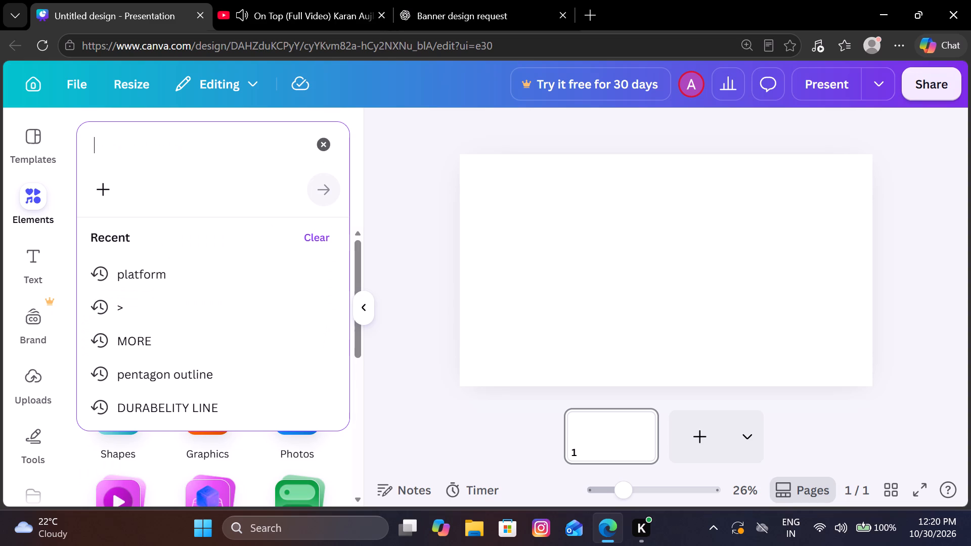
{"action": "key", "text": "BackSpace"}
{"action": "type", "text": "tal"}
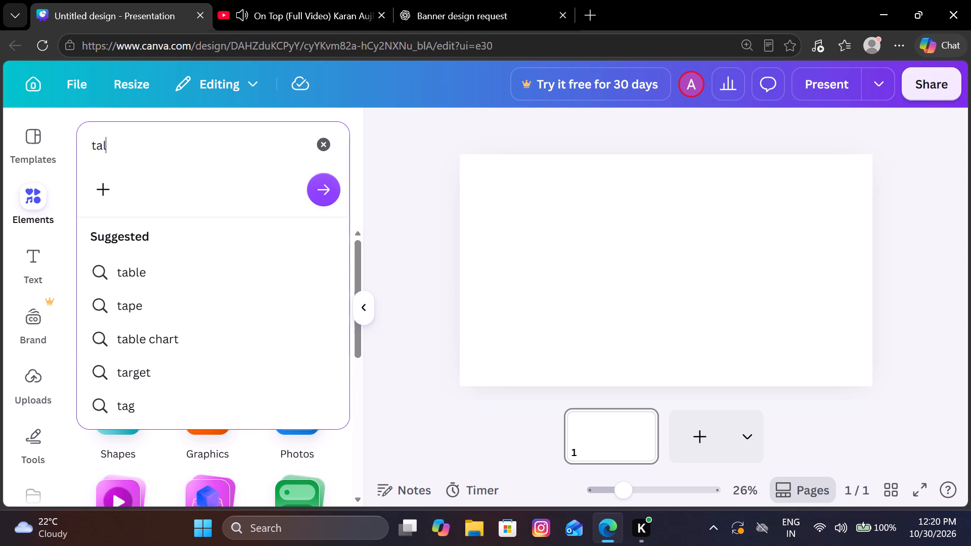
{"action": "key", "text": "BackSpace"}
{"action": "type", "text": "ble"}
{"action": "key", "text": "Return"}
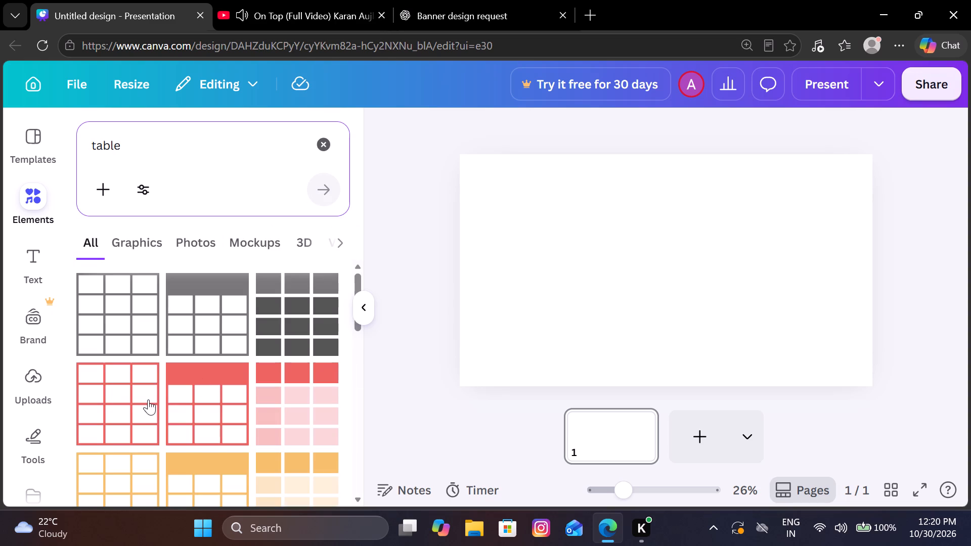
{"action": "scroll", "coordinate": [148, 399], "scroll_direction": "up", "scroll_amount": 1}
{"action": "left_click", "coordinate": [150, 236]}
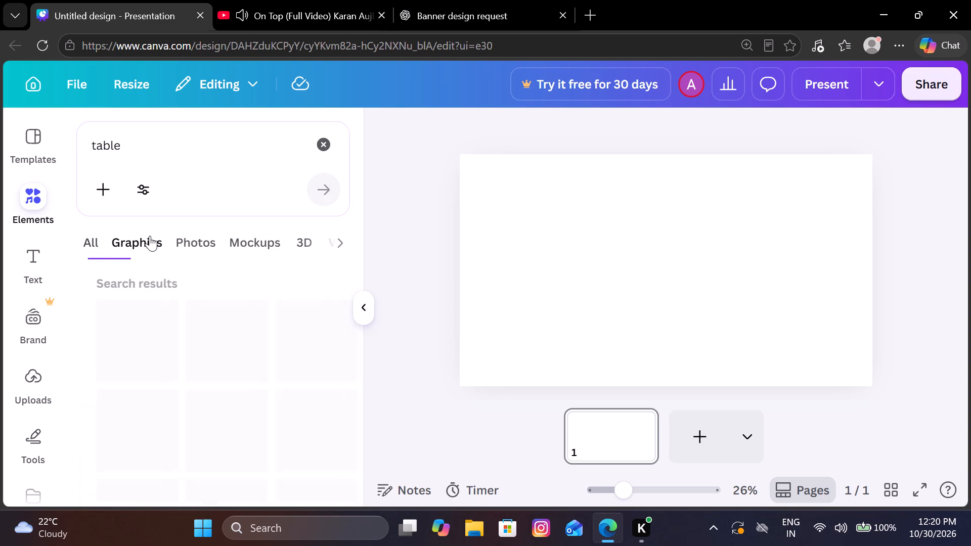
{"action": "scroll", "coordinate": [178, 371], "scroll_direction": "down", "scroll_amount": 1}
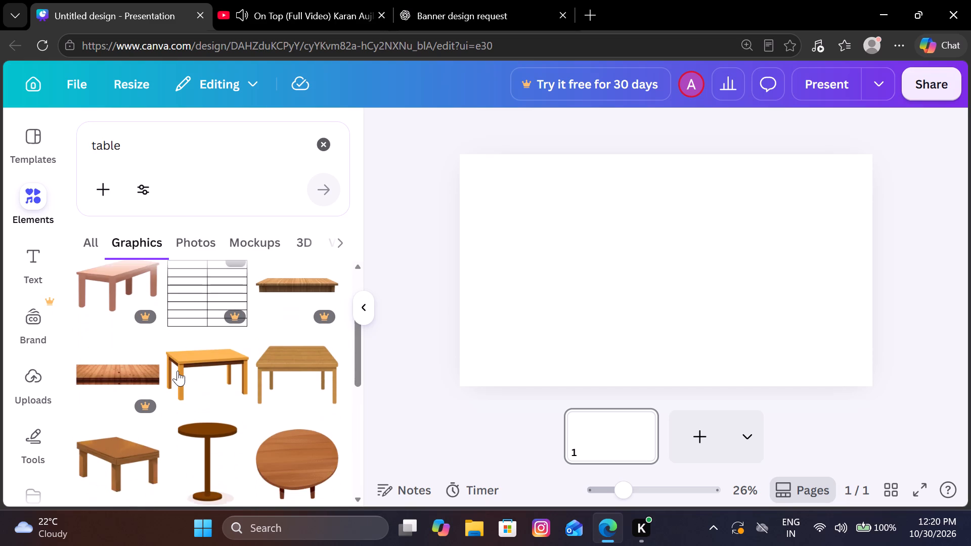
{"action": "scroll", "coordinate": [178, 371], "scroll_direction": "down", "scroll_amount": 2}
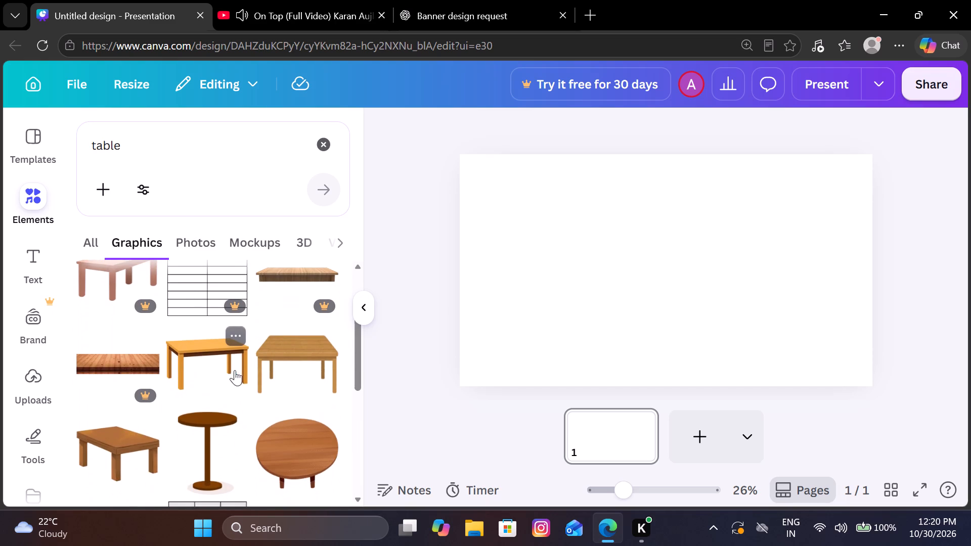
{"action": "left_click", "coordinate": [195, 366]}
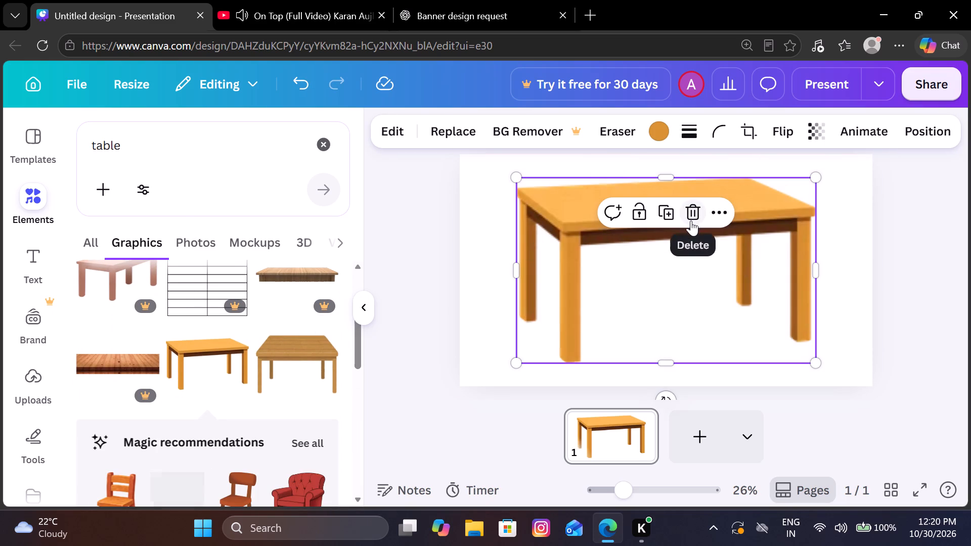
Enlarge the table and place it in the page's lower-right corner, with its right side and legs running off the page.
{"action": "left_click_drag", "start_coordinate": [690, 263], "coordinate": [810, 418]}
{"action": "left_click_drag", "start_coordinate": [634, 332], "coordinate": [569, 284]}
{"action": "left_click_drag", "start_coordinate": [690, 369], "coordinate": [711, 385]}
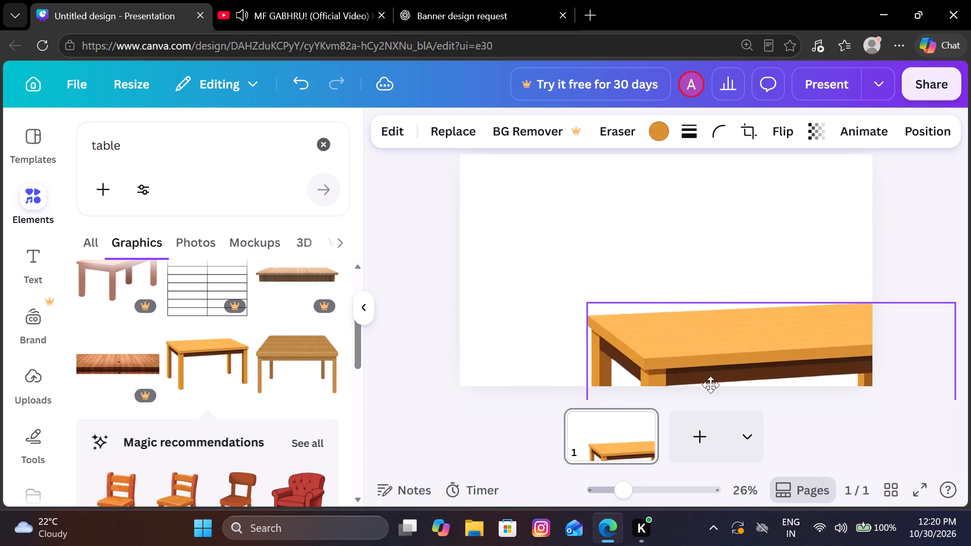
{"action": "left_click_drag", "start_coordinate": [711, 385], "coordinate": [755, 397]}
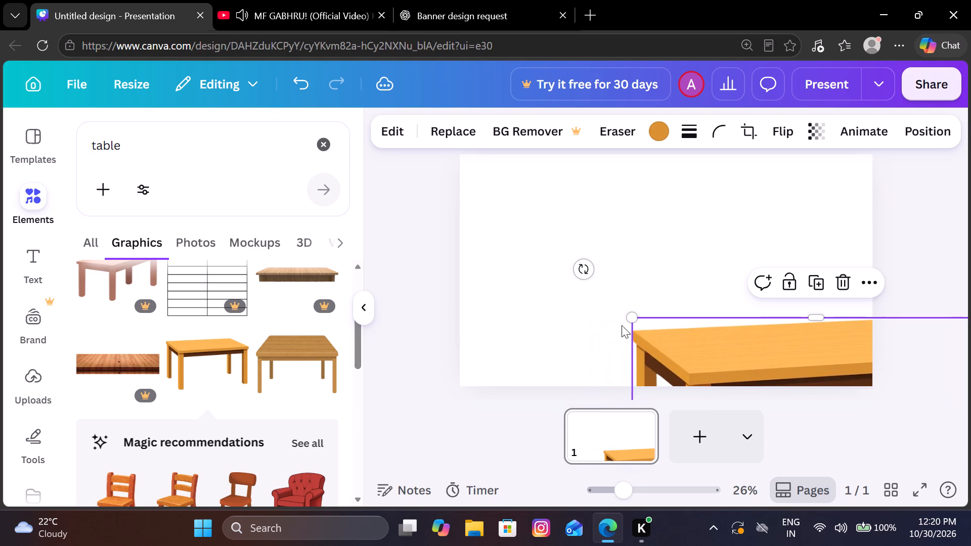
{"action": "left_click_drag", "start_coordinate": [631, 314], "coordinate": [501, 168]}
{"action": "left_click_drag", "start_coordinate": [591, 327], "coordinate": [740, 417]}
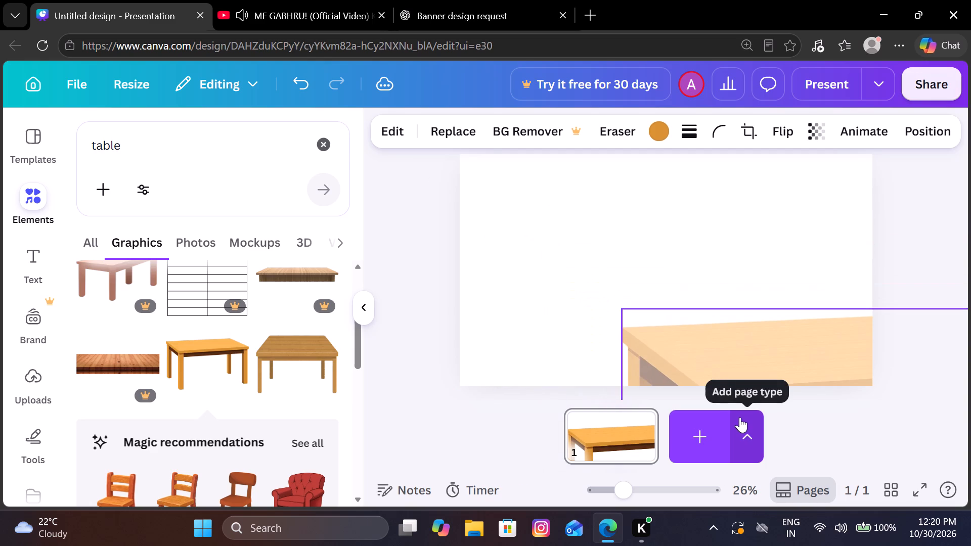
{"action": "left_click_drag", "start_coordinate": [740, 417], "coordinate": [720, 405]}
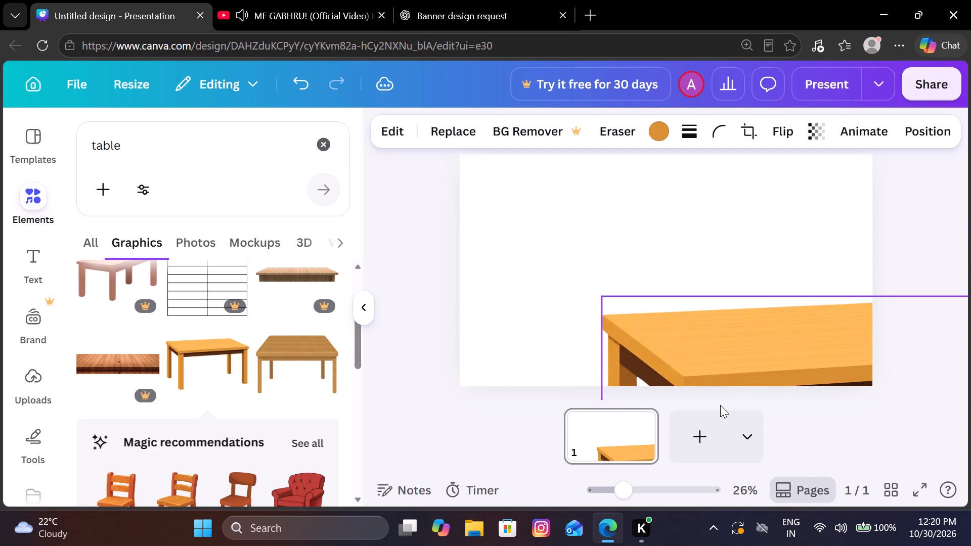
{"action": "left_click_drag", "start_coordinate": [720, 405], "coordinate": [715, 398]}
{"action": "left_click_drag", "start_coordinate": [773, 347], "coordinate": [767, 342]}
Compare the table placement with the AUREN banner in ChatGPT and look through more table graphics in Canva.
{"action": "left_click", "coordinate": [440, 0]}
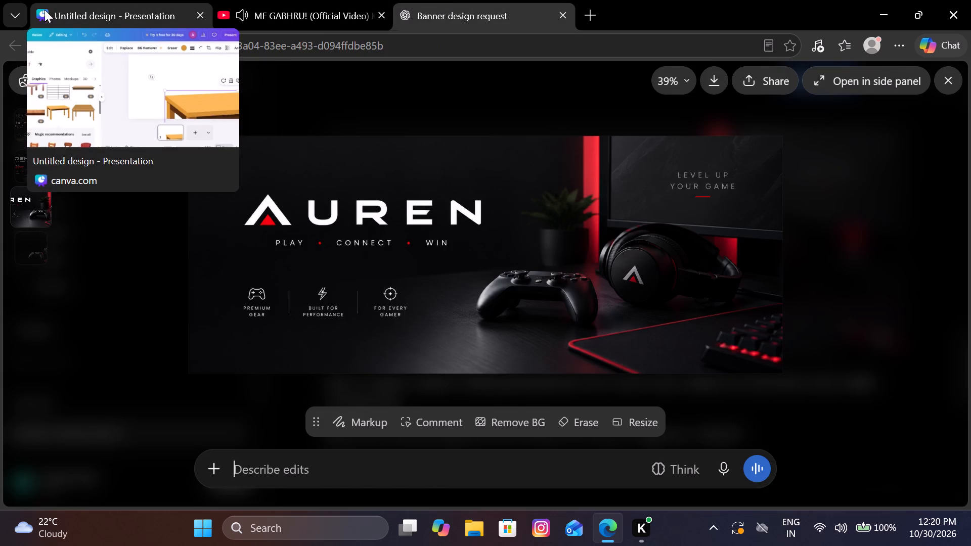
{"action": "left_click", "coordinate": [70, 5]}
{"action": "scroll", "coordinate": [153, 267], "scroll_direction": "down", "scroll_amount": 1}
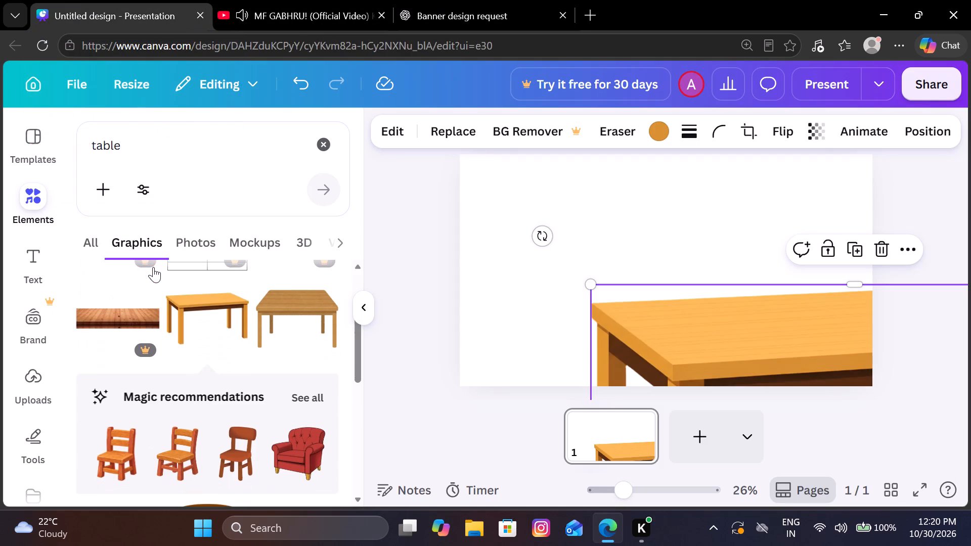
{"action": "scroll", "coordinate": [153, 267], "scroll_direction": "down", "scroll_amount": 1}
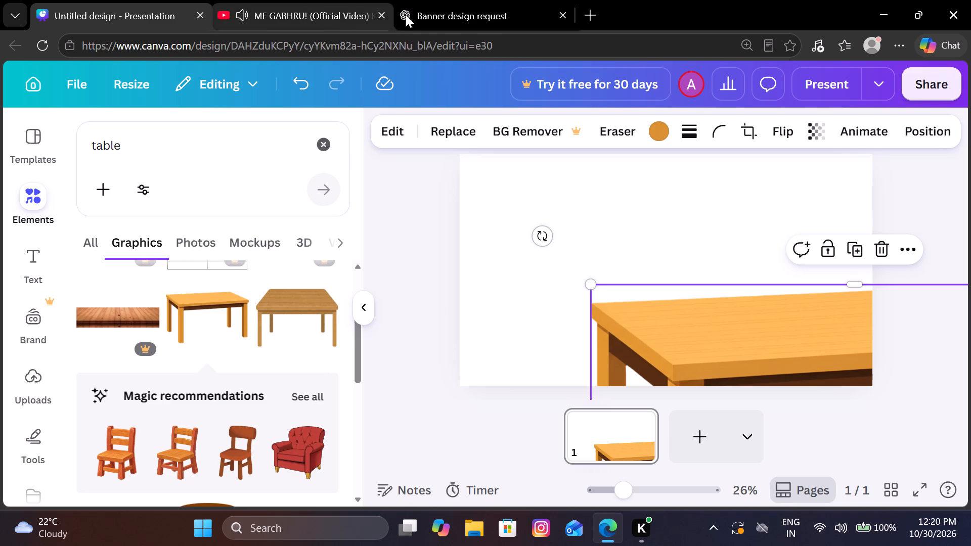
{"action": "left_click", "coordinate": [433, 11]}
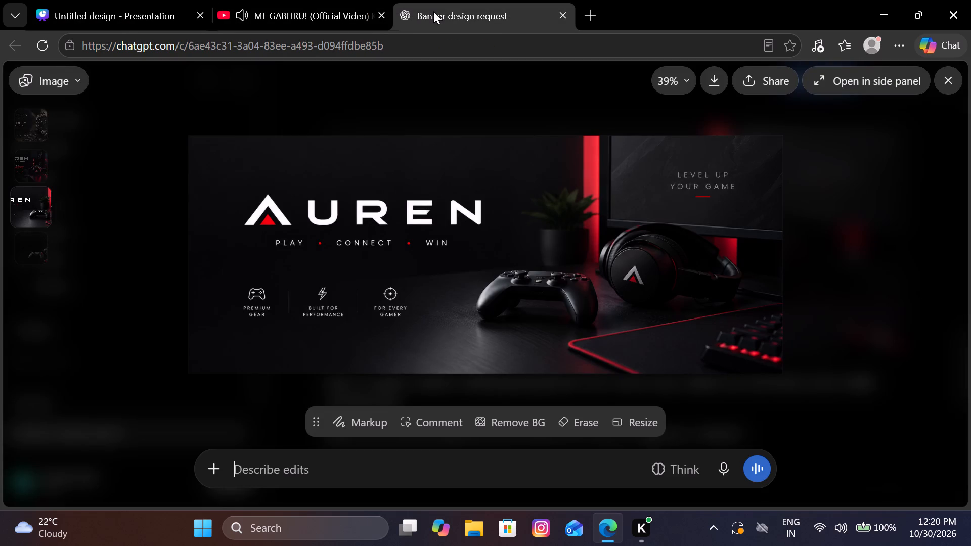
{"action": "left_click", "coordinate": [138, 0]}
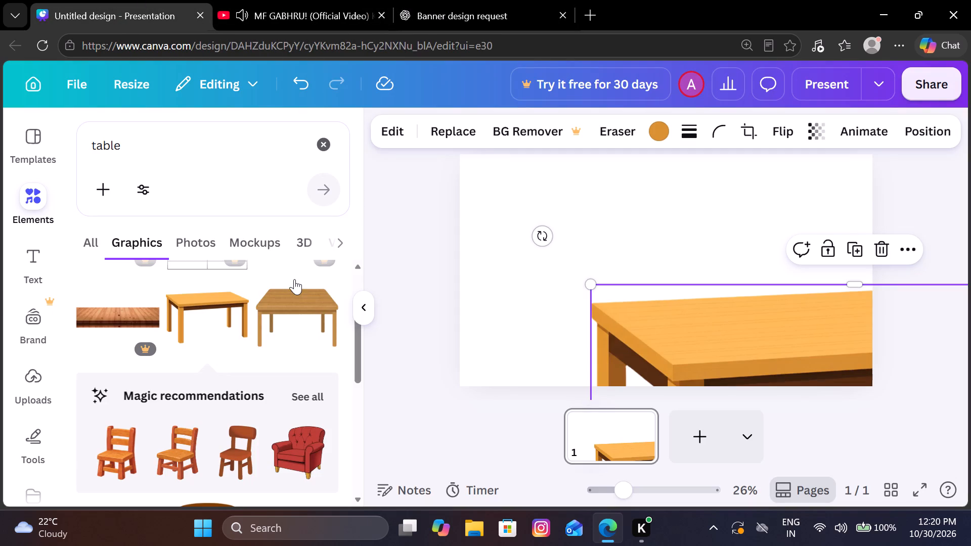
{"action": "scroll", "coordinate": [235, 376], "scroll_direction": "down", "scroll_amount": 2}
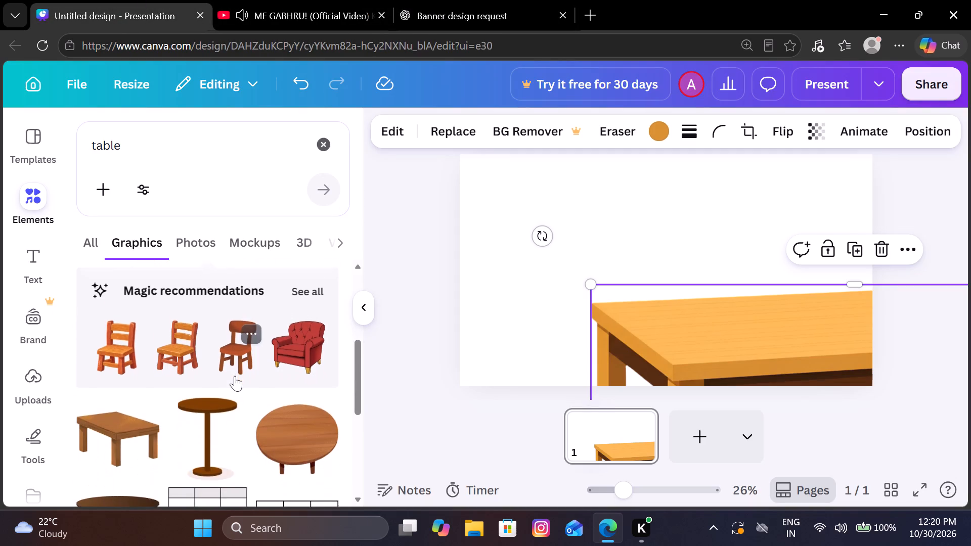
{"action": "scroll", "coordinate": [235, 376], "scroll_direction": "down", "scroll_amount": 1}
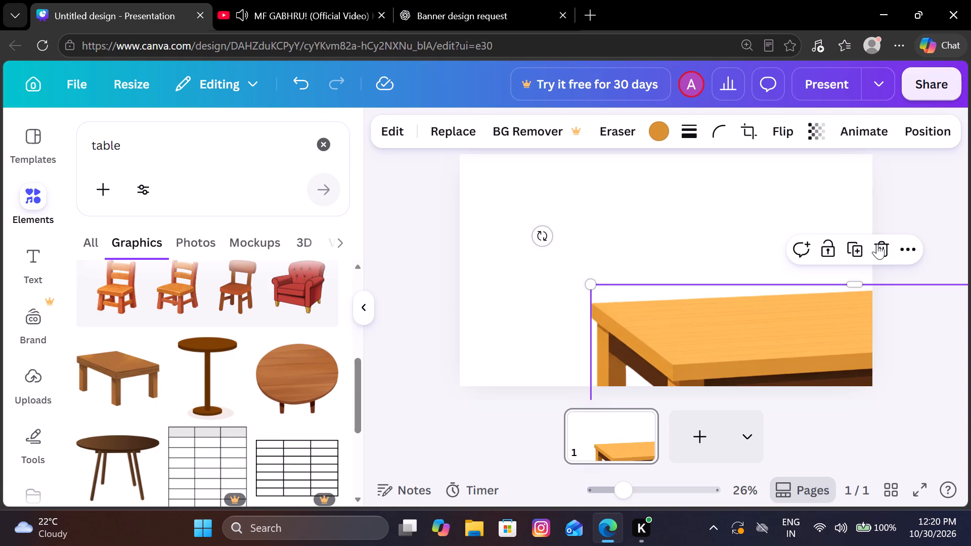
Replace the orange table on the page with the light-brown wooden table graphic shown from the front.
{"action": "left_click", "coordinate": [877, 244]}
{"action": "scroll", "coordinate": [189, 339], "scroll_direction": "down", "scroll_amount": 2}
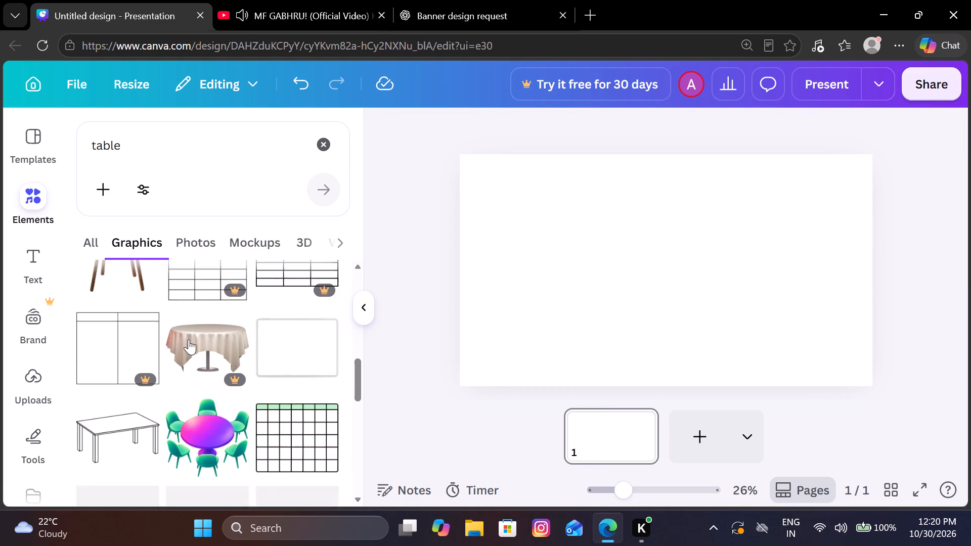
{"action": "scroll", "coordinate": [189, 339], "scroll_direction": "down", "scroll_amount": 2}
{"action": "scroll", "coordinate": [189, 339], "scroll_direction": "up", "scroll_amount": 2}
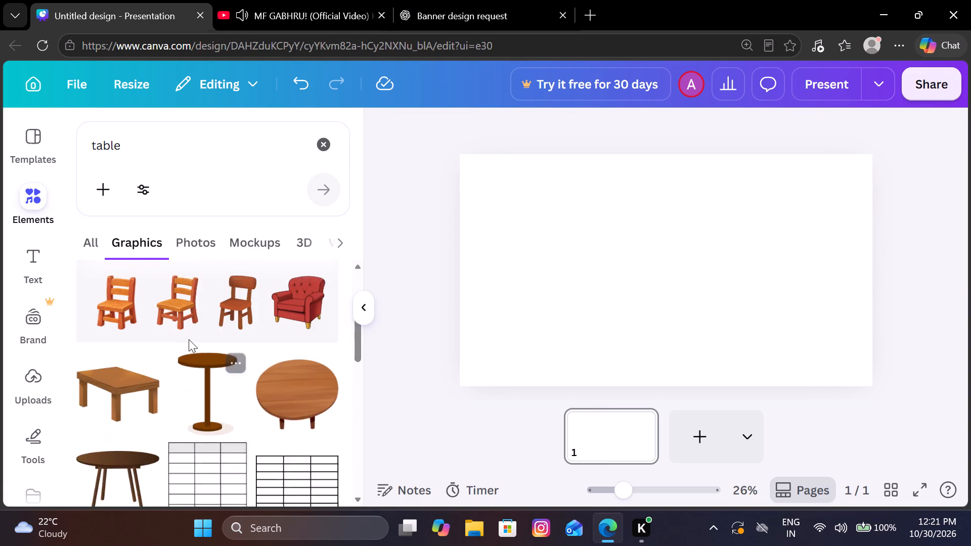
{"action": "scroll", "coordinate": [189, 339], "scroll_direction": "up", "scroll_amount": 1}
{"action": "left_click", "coordinate": [291, 314]}
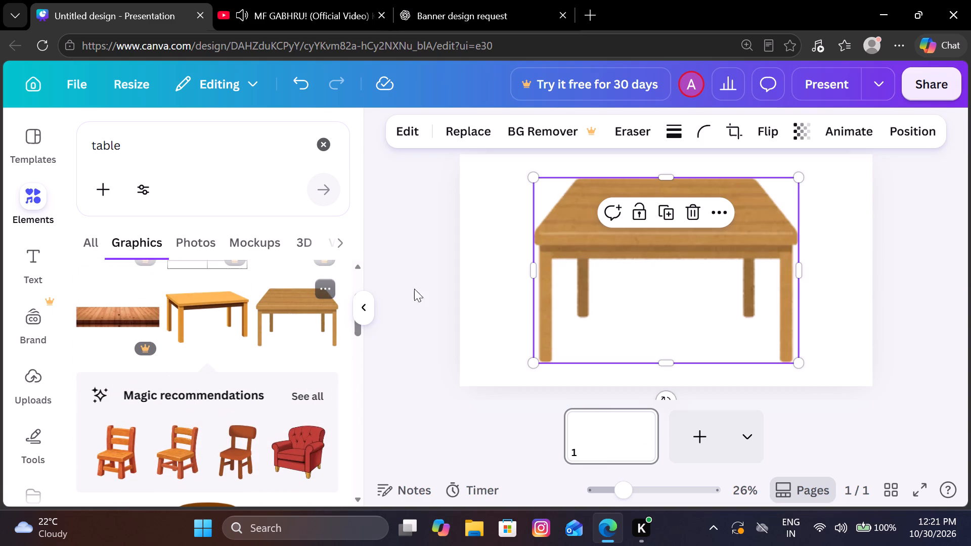
Enlarge the brown table and place it along the page's bottom so only its tabletop shows, running off the right edge.
{"action": "left_click_drag", "start_coordinate": [532, 173], "coordinate": [438, 127]}
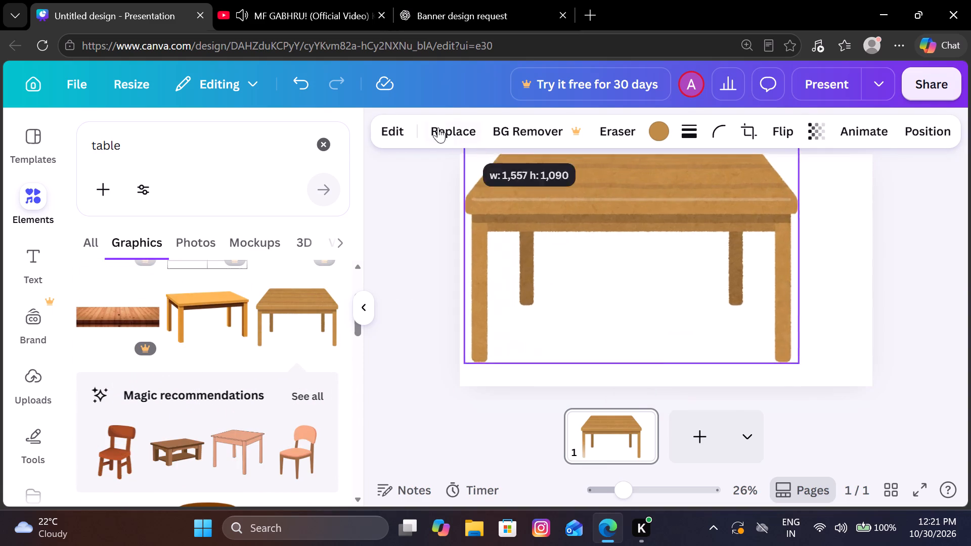
{"action": "left_click_drag", "start_coordinate": [438, 127], "coordinate": [405, 109]}
{"action": "left_click_drag", "start_coordinate": [625, 259], "coordinate": [732, 455]}
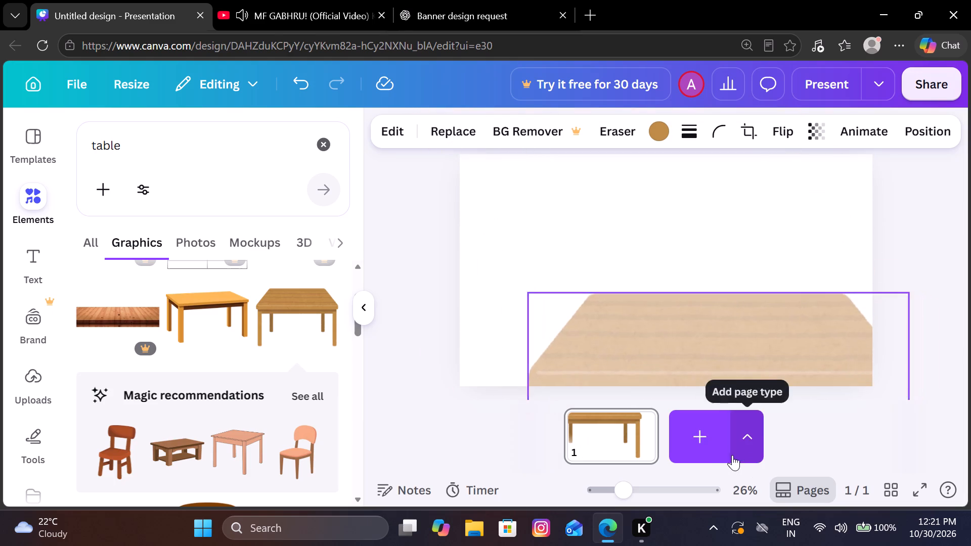
{"action": "left_click_drag", "start_coordinate": [732, 455], "coordinate": [720, 454]}
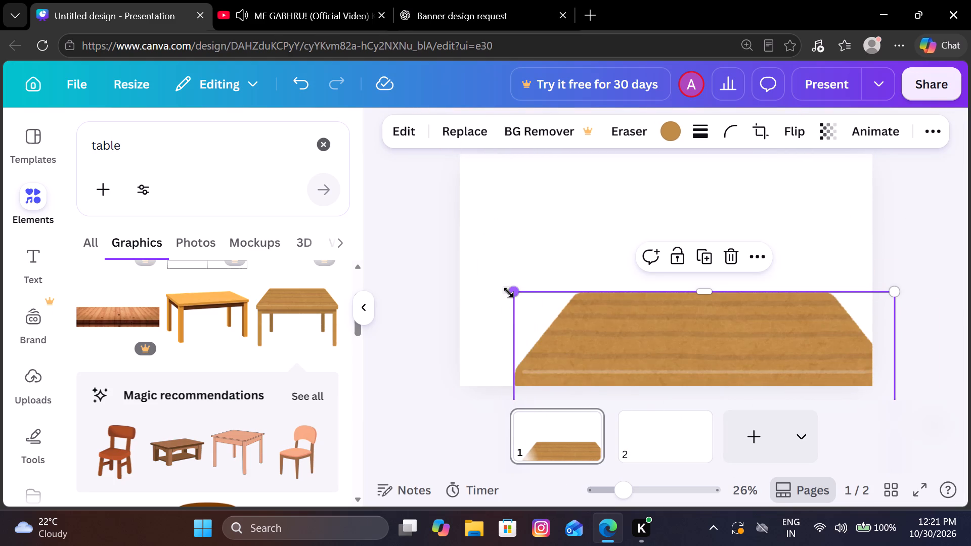
{"action": "left_click_drag", "start_coordinate": [508, 292], "coordinate": [401, 242]}
{"action": "left_click_drag", "start_coordinate": [660, 330], "coordinate": [717, 367]}
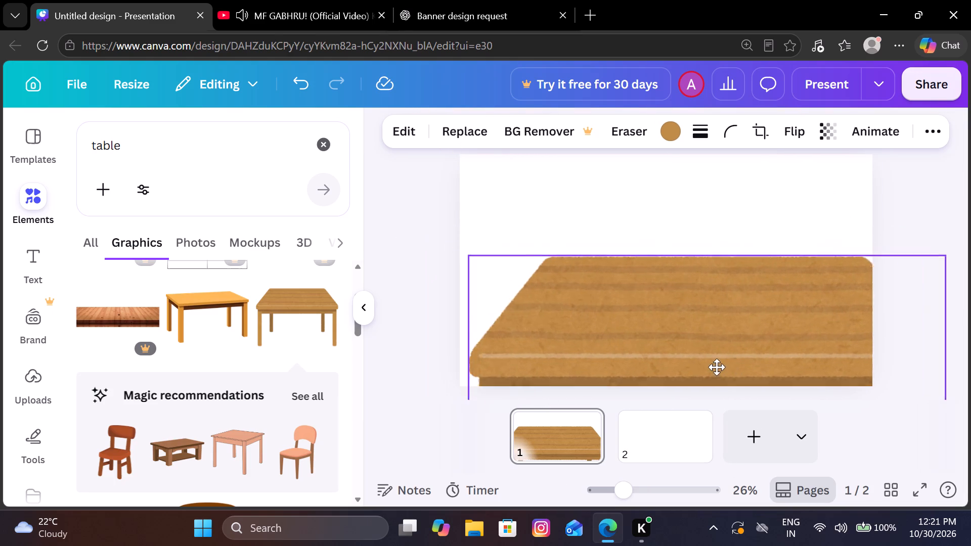
{"action": "left_click_drag", "start_coordinate": [717, 367], "coordinate": [717, 384]}
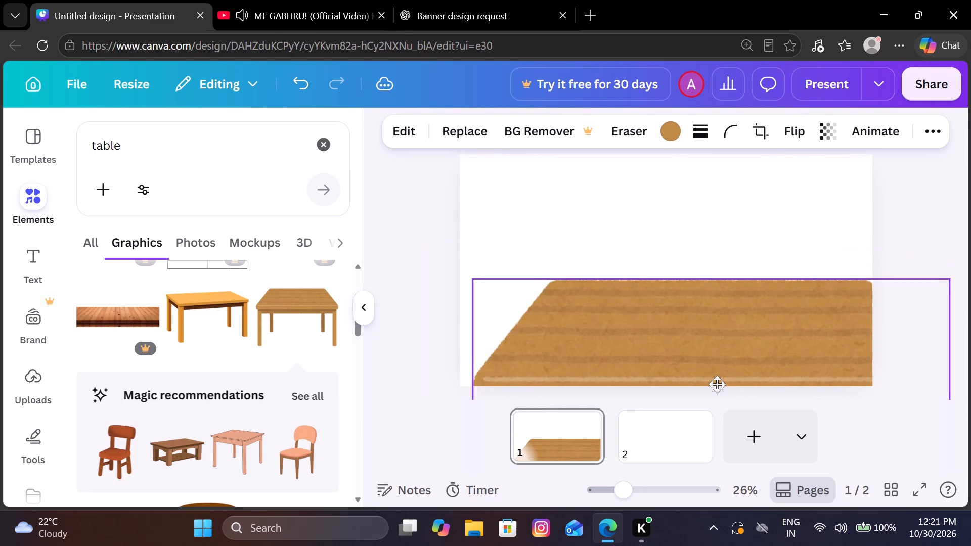
{"action": "left_click_drag", "start_coordinate": [717, 384], "coordinate": [720, 385]}
{"action": "left_click", "coordinate": [422, 183]}
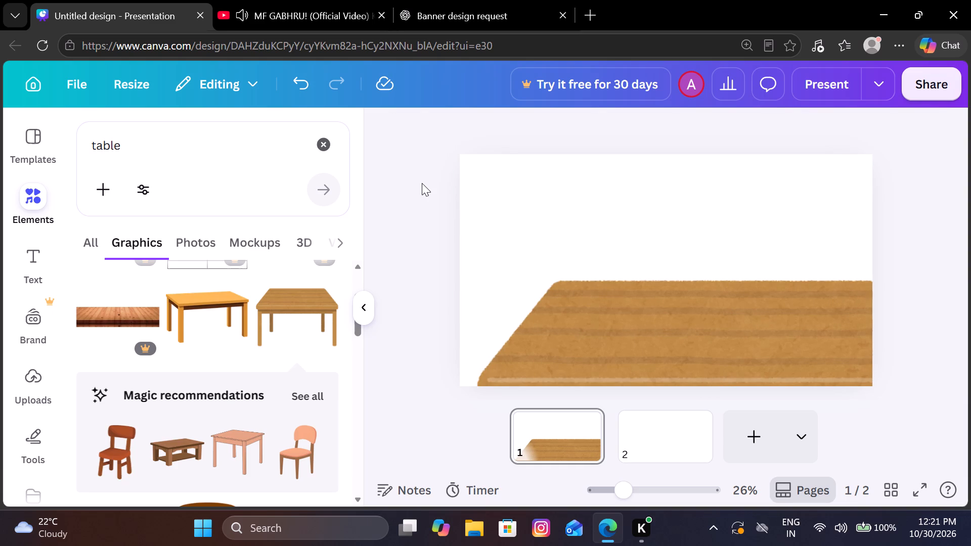
Recolour the wooden table black using the default solid colours.
{"action": "left_click", "coordinate": [586, 223]}
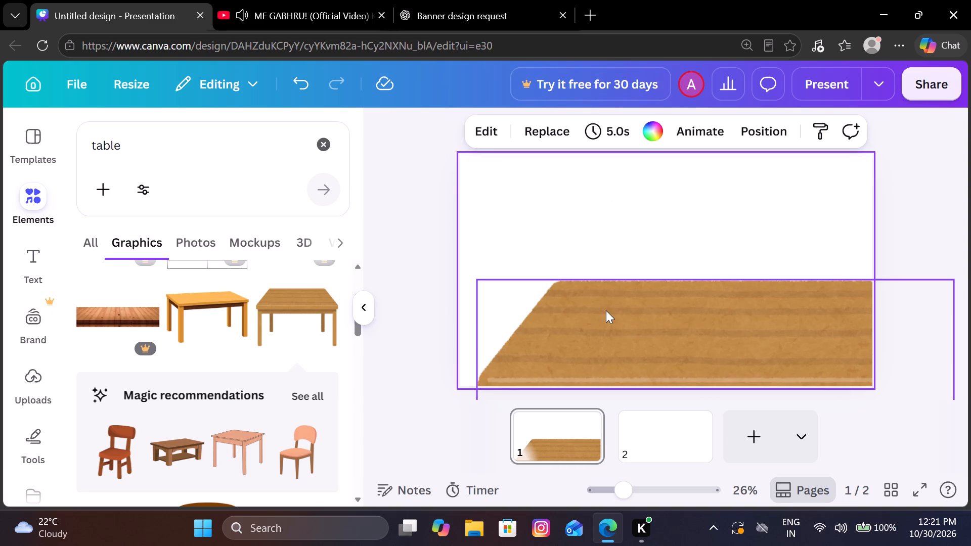
{"action": "left_click", "coordinate": [610, 316]}
{"action": "left_click", "coordinate": [673, 118]}
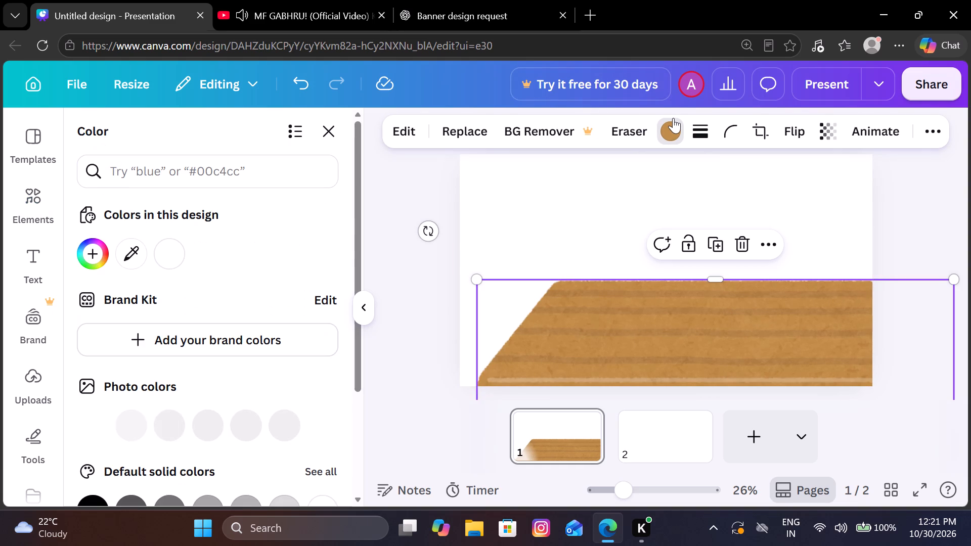
{"action": "scroll", "coordinate": [172, 441], "scroll_direction": "down", "scroll_amount": 1}
{"action": "left_click", "coordinate": [97, 416]}
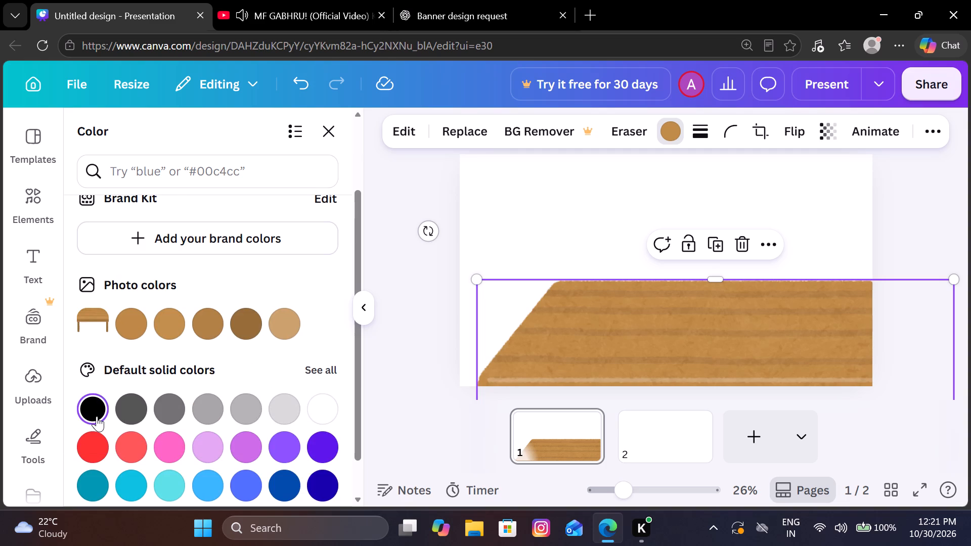
{"action": "left_click", "coordinate": [370, 264]}
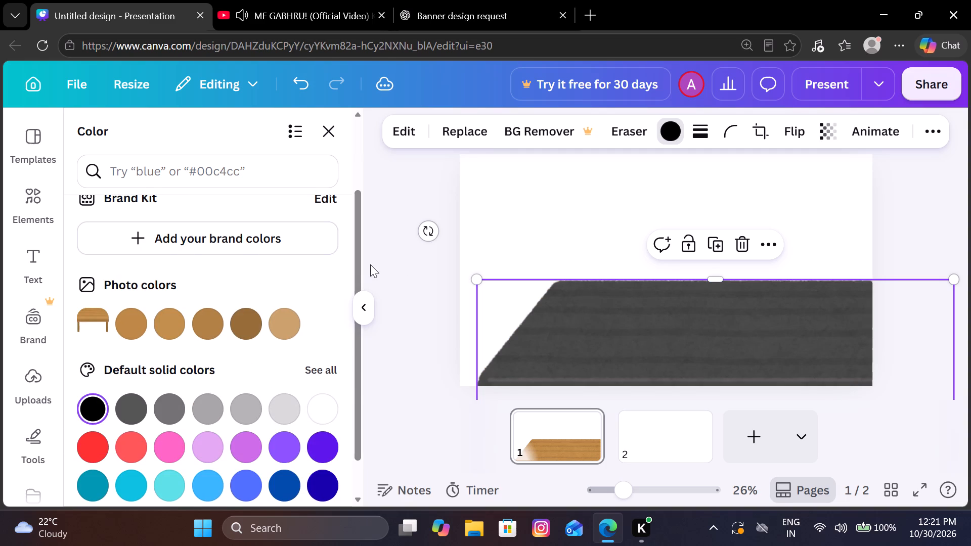
Set the first page's background colour to black.
{"action": "left_click", "coordinate": [612, 183]}
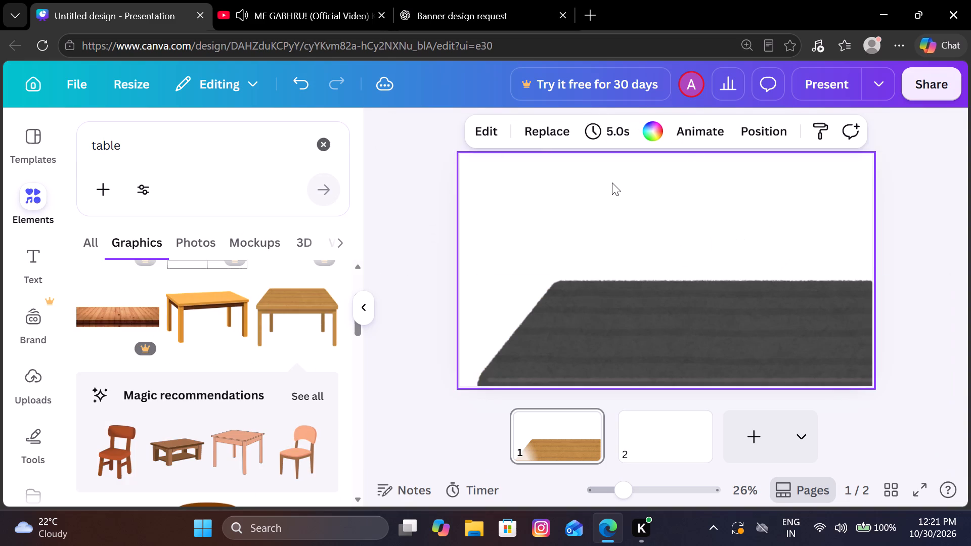
{"action": "left_click", "coordinate": [660, 124]}
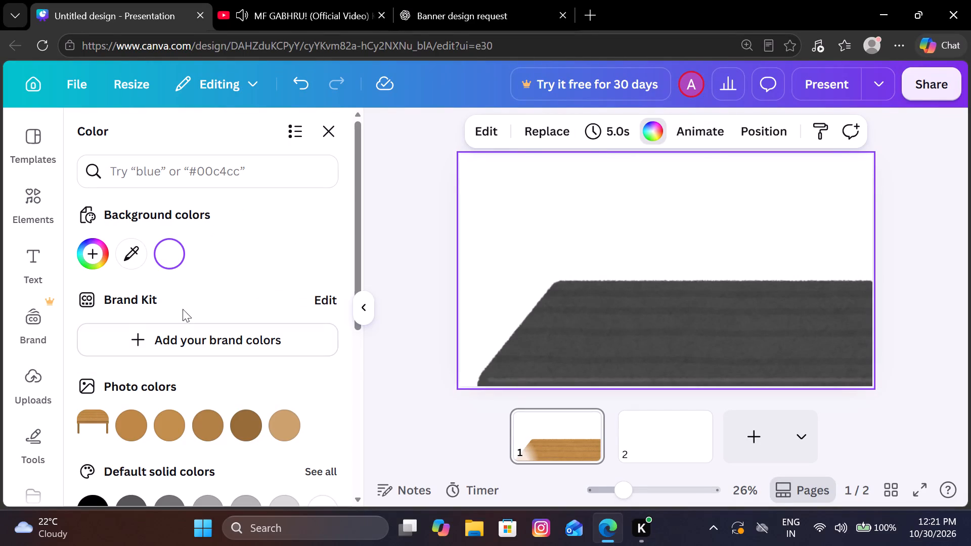
{"action": "scroll", "coordinate": [163, 351], "scroll_direction": "down", "scroll_amount": 1}
{"action": "left_click", "coordinate": [90, 432]}
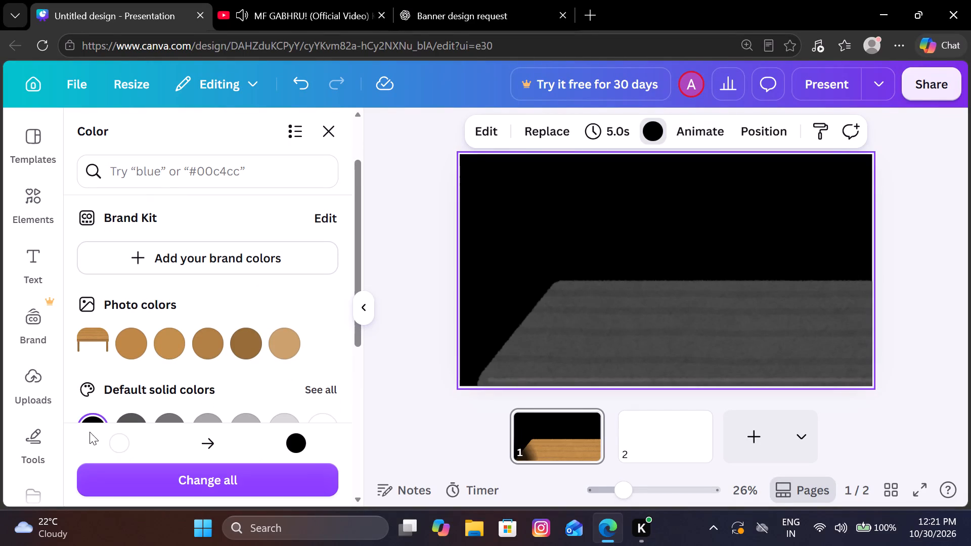
{"action": "left_click", "coordinate": [431, 204]}
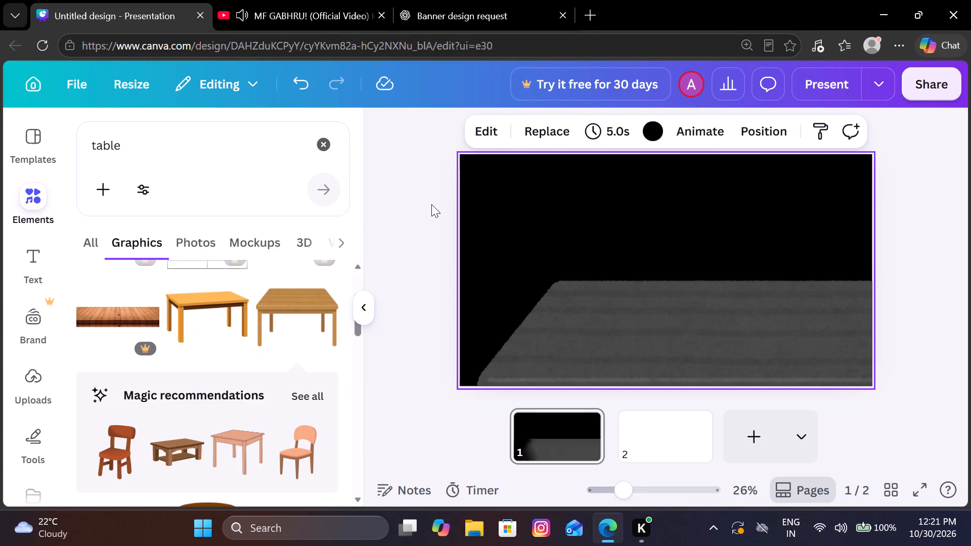
Look through the "table" graphics for an alternative tabletop.
{"action": "left_click", "coordinate": [641, 301]}
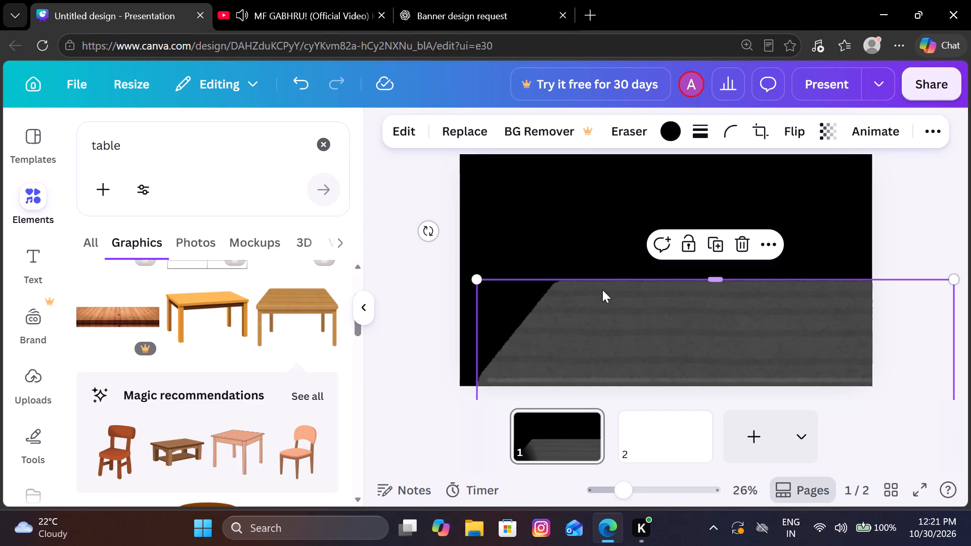
{"action": "scroll", "coordinate": [271, 325], "scroll_direction": "up", "scroll_amount": 1}
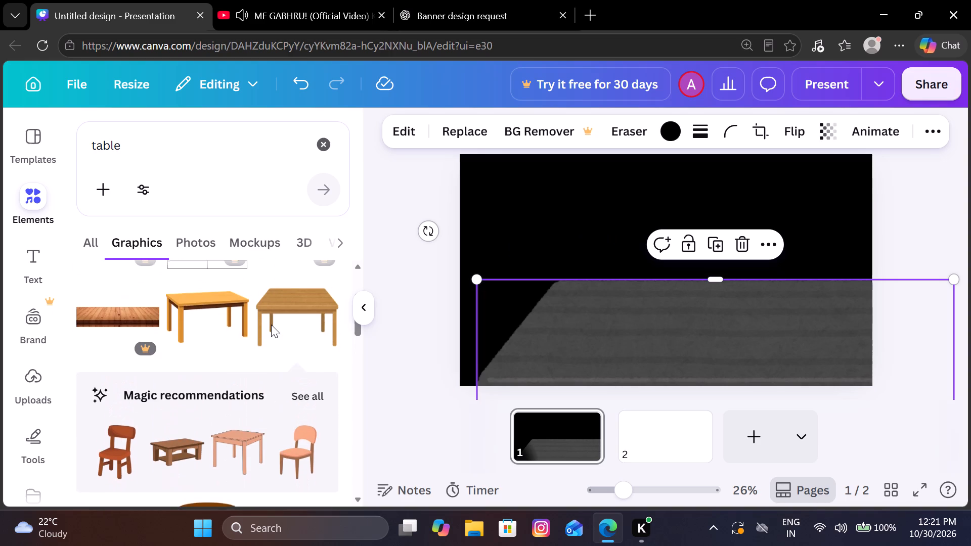
{"action": "scroll", "coordinate": [271, 325], "scroll_direction": "up", "scroll_amount": 2}
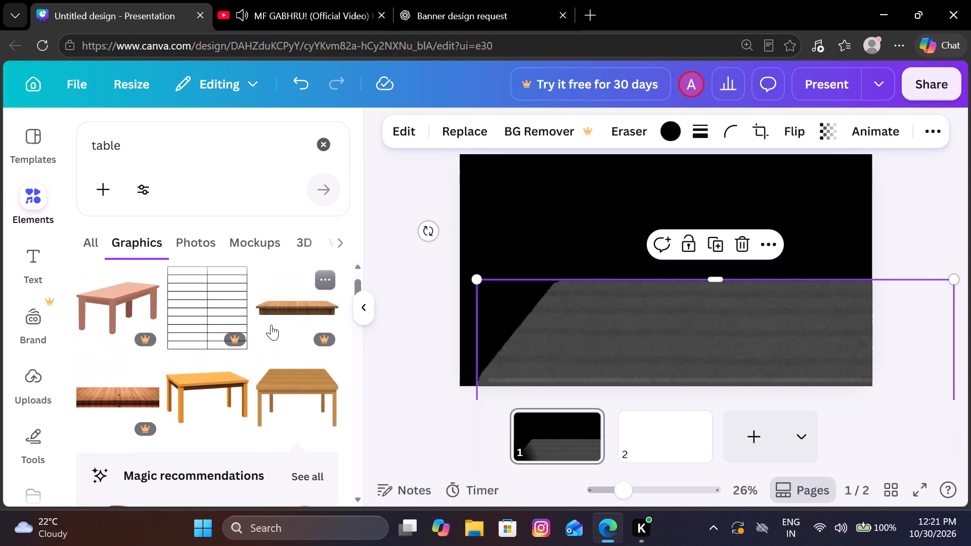
{"action": "scroll", "coordinate": [271, 325], "scroll_direction": "up", "scroll_amount": 1}
{"action": "scroll", "coordinate": [271, 325], "scroll_direction": "down", "scroll_amount": 3}
{"action": "scroll", "coordinate": [271, 325], "scroll_direction": "up", "scroll_amount": 1}
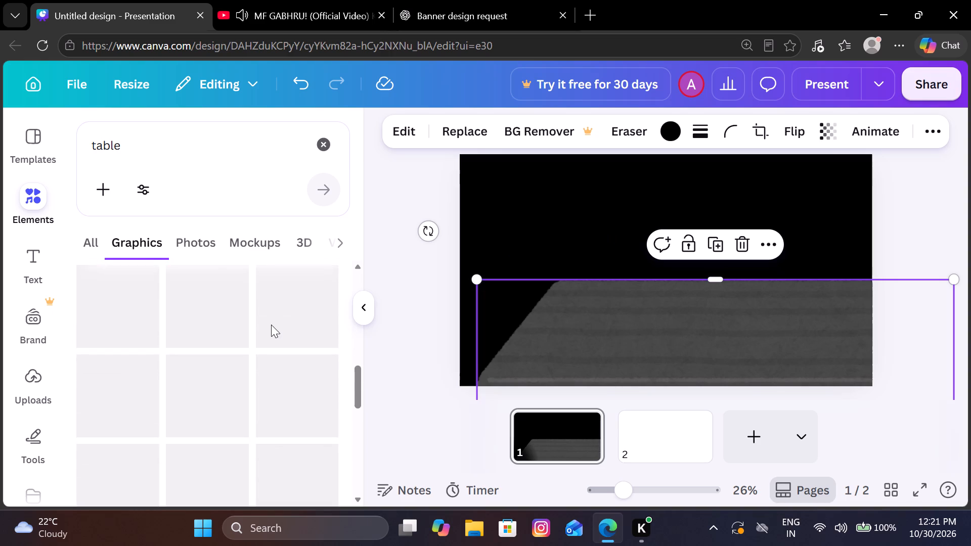
{"action": "scroll", "coordinate": [271, 325], "scroll_direction": "up", "scroll_amount": 1}
Look through the "table" photos for a dark tabletop suited to the banner.
{"action": "left_click", "coordinate": [209, 240]}
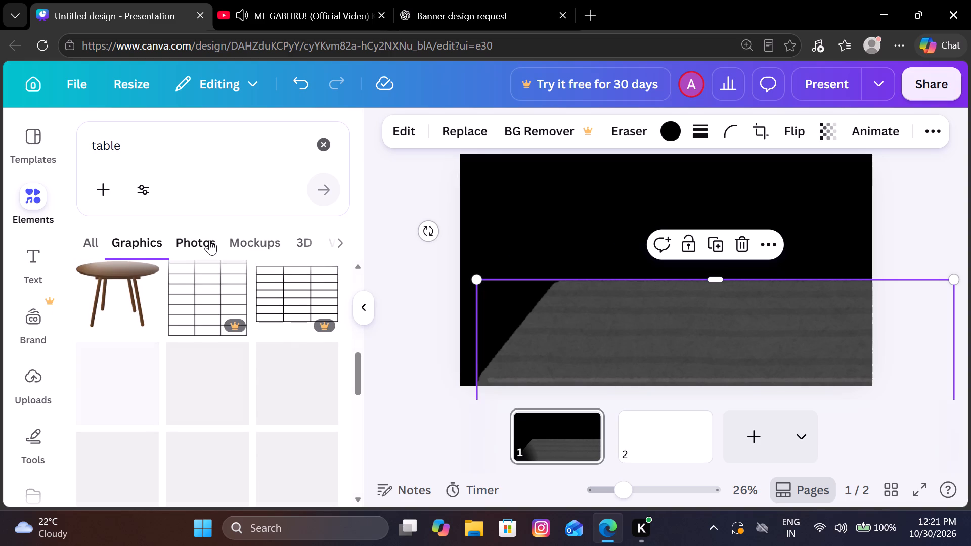
{"action": "scroll", "coordinate": [200, 426], "scroll_direction": "down", "scroll_amount": 1}
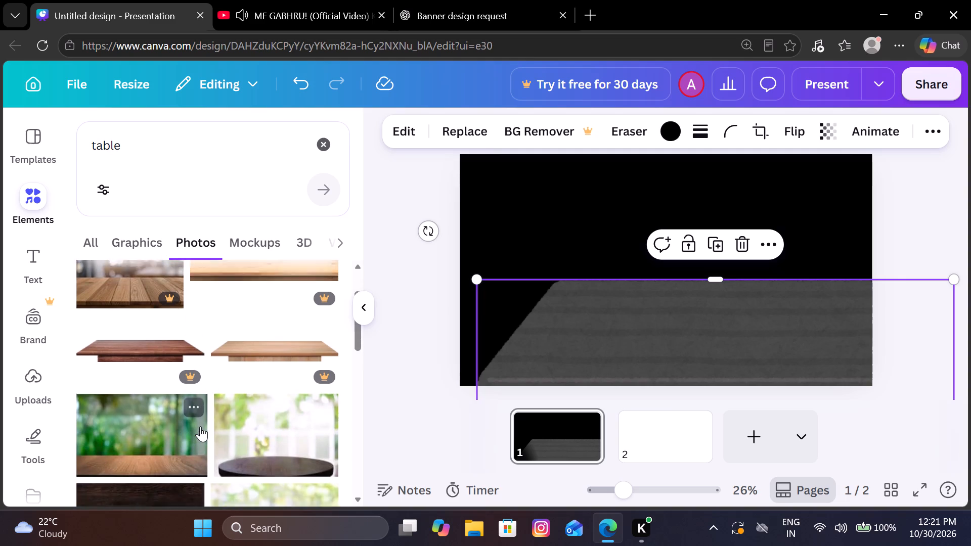
{"action": "scroll", "coordinate": [200, 426], "scroll_direction": "down", "scroll_amount": 3}
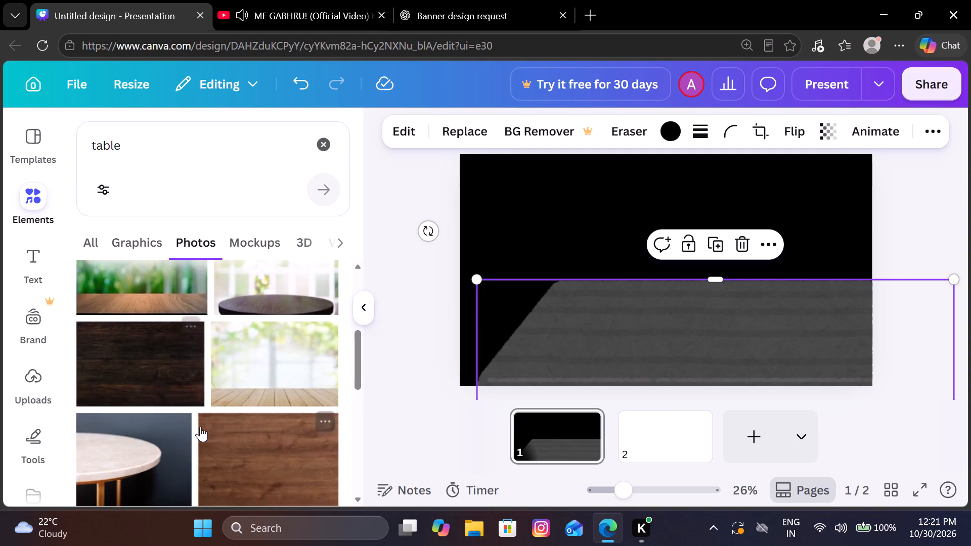
{"action": "scroll", "coordinate": [200, 426], "scroll_direction": "down", "scroll_amount": 3}
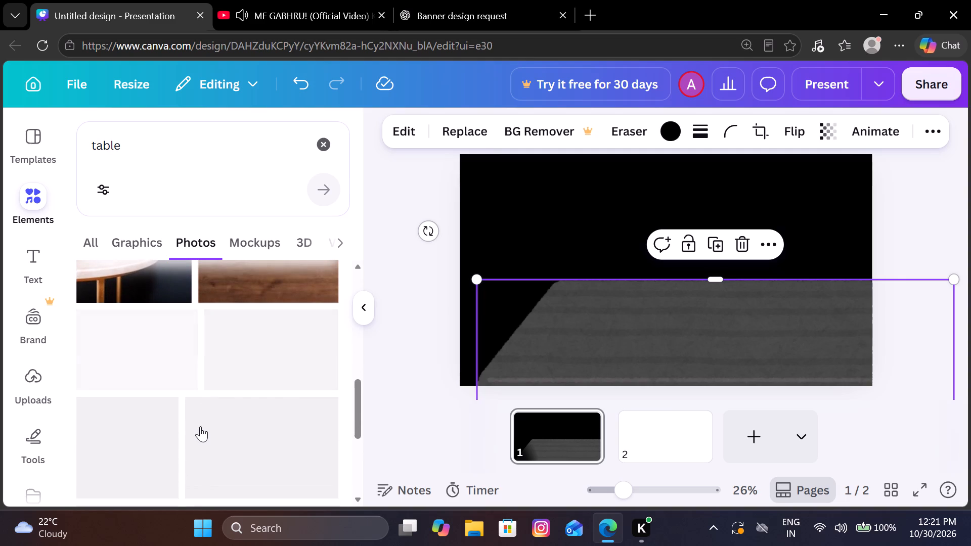
{"action": "scroll", "coordinate": [200, 426], "scroll_direction": "down", "scroll_amount": 2}
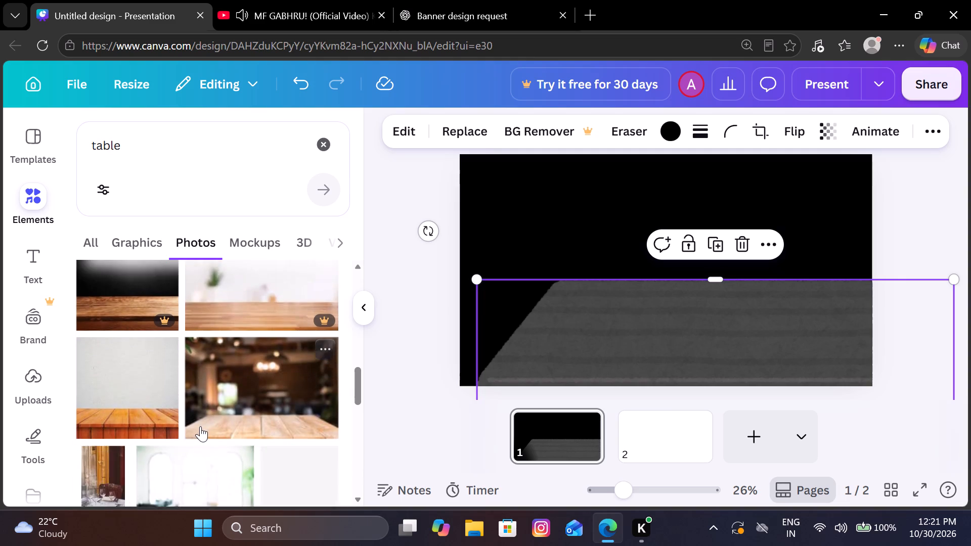
{"action": "scroll", "coordinate": [200, 426], "scroll_direction": "down", "scroll_amount": 3}
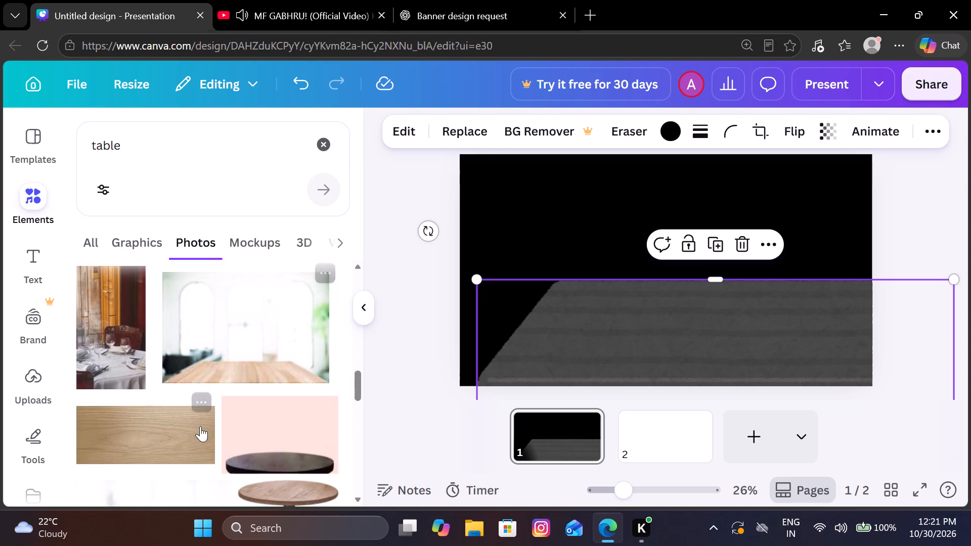
{"action": "scroll", "coordinate": [200, 426], "scroll_direction": "down", "scroll_amount": 2}
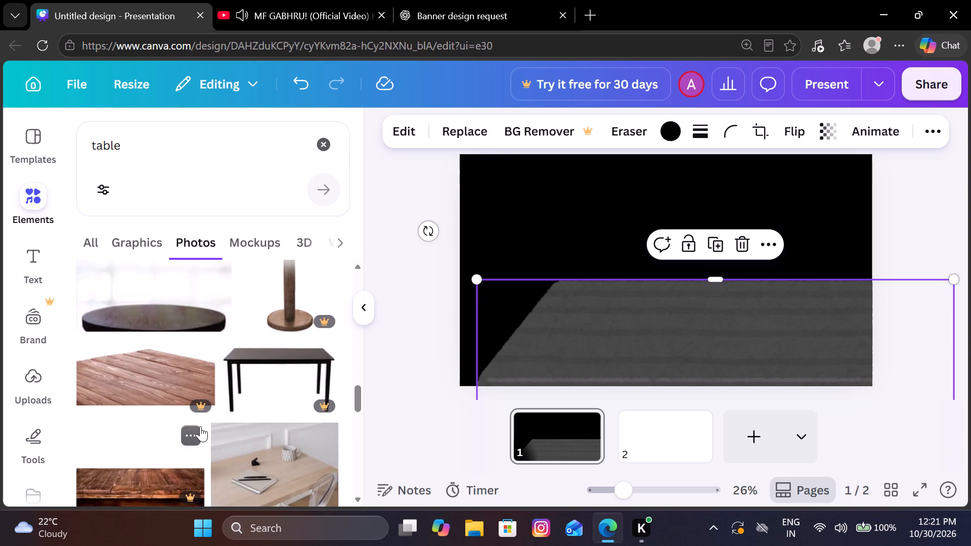
{"action": "scroll", "coordinate": [200, 426], "scroll_direction": "down", "scroll_amount": 1}
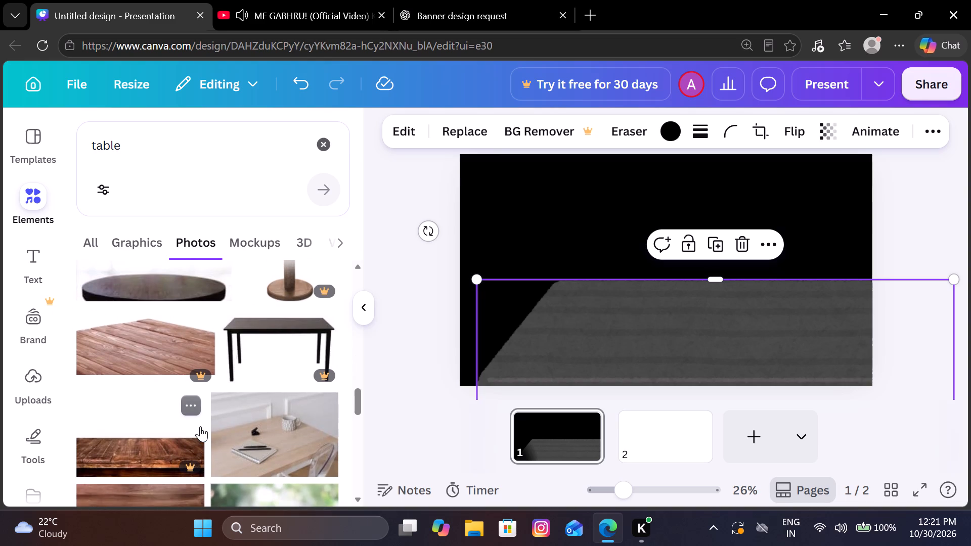
{"action": "scroll", "coordinate": [200, 426], "scroll_direction": "down", "scroll_amount": 1}
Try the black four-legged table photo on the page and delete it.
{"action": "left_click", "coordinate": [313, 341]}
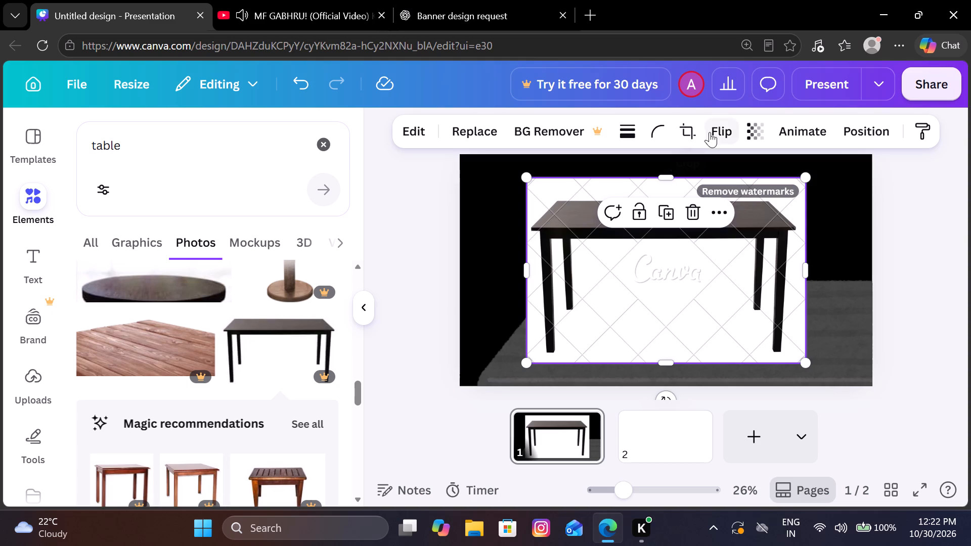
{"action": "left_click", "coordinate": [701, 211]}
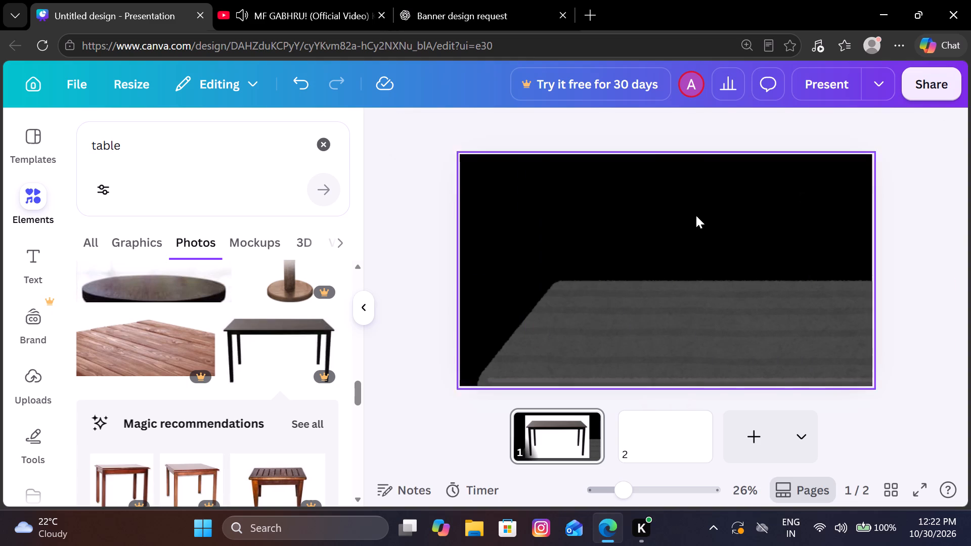
Look through more of the "table" photos and graphics for a tabletop that suits the banner.
{"action": "scroll", "coordinate": [110, 545], "scroll_direction": "down", "scroll_amount": 2}
{"action": "scroll", "coordinate": [115, 483], "scroll_direction": "down", "scroll_amount": 3}
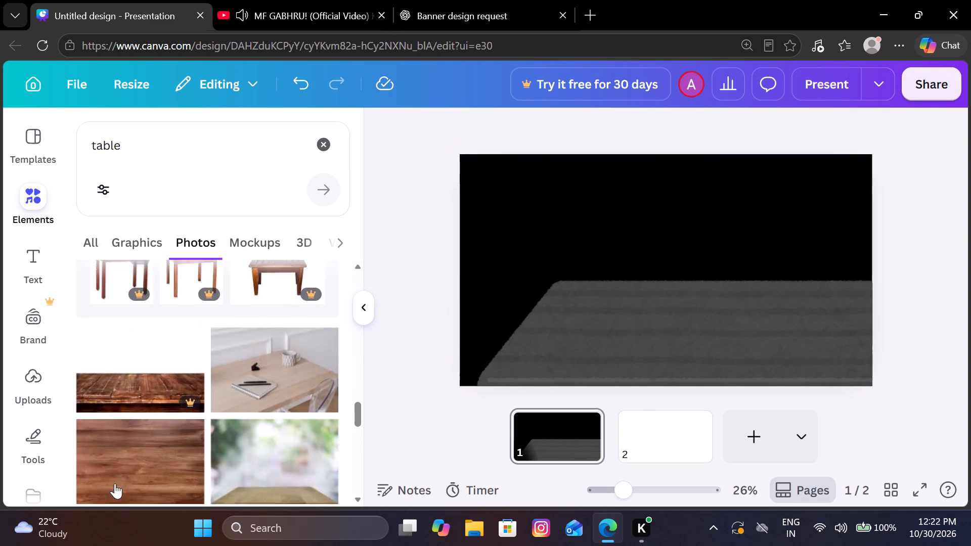
{"action": "scroll", "coordinate": [115, 483], "scroll_direction": "down", "scroll_amount": 4}
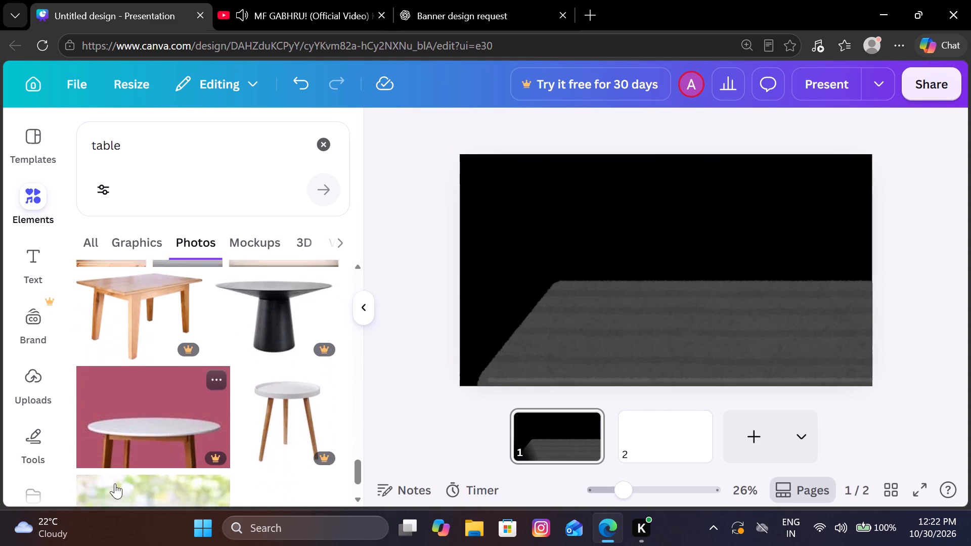
{"action": "scroll", "coordinate": [115, 483], "scroll_direction": "down", "scroll_amount": 1}
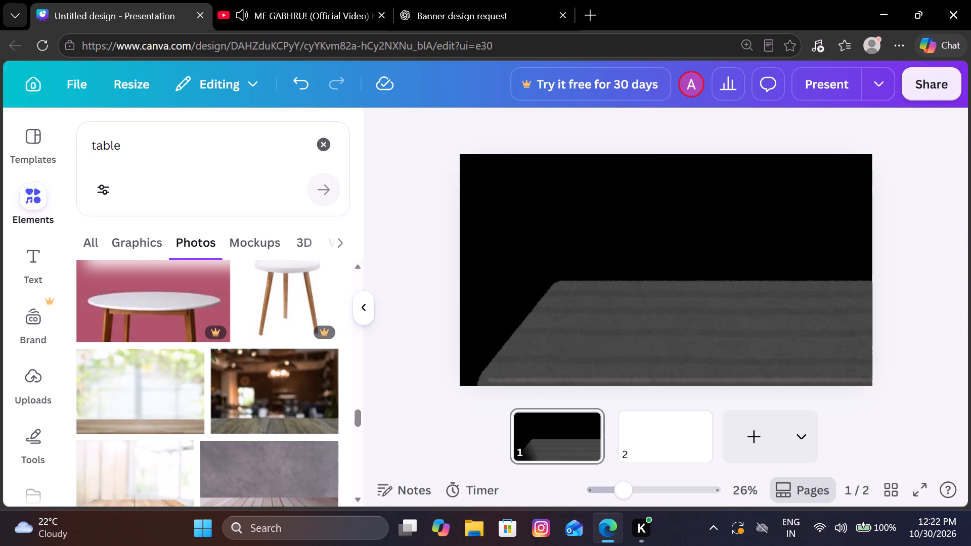
{"action": "left_click", "coordinate": [131, 250]}
{"action": "scroll", "coordinate": [167, 338], "scroll_direction": "down", "scroll_amount": 1}
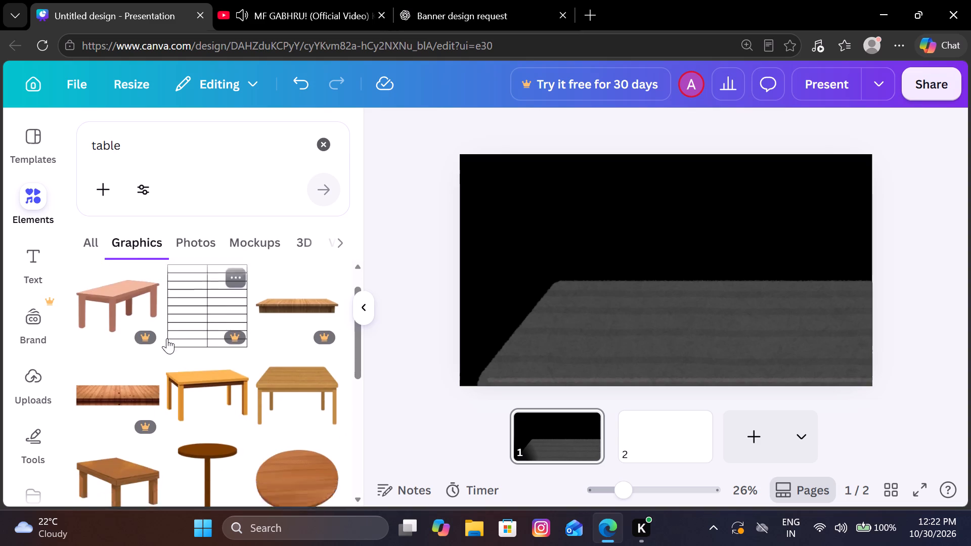
{"action": "scroll", "coordinate": [167, 338], "scroll_direction": "down", "scroll_amount": 3}
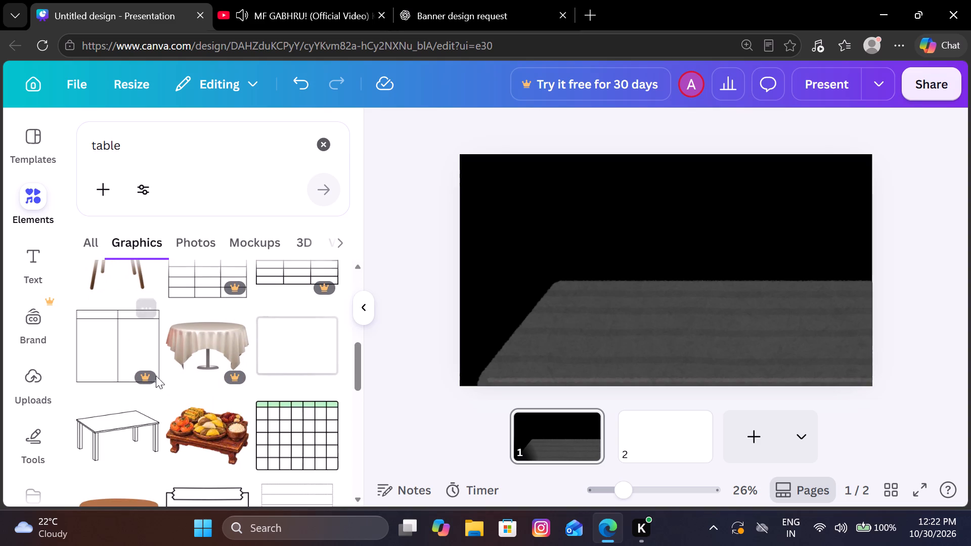
{"action": "scroll", "coordinate": [172, 335], "scroll_direction": "down", "scroll_amount": 2}
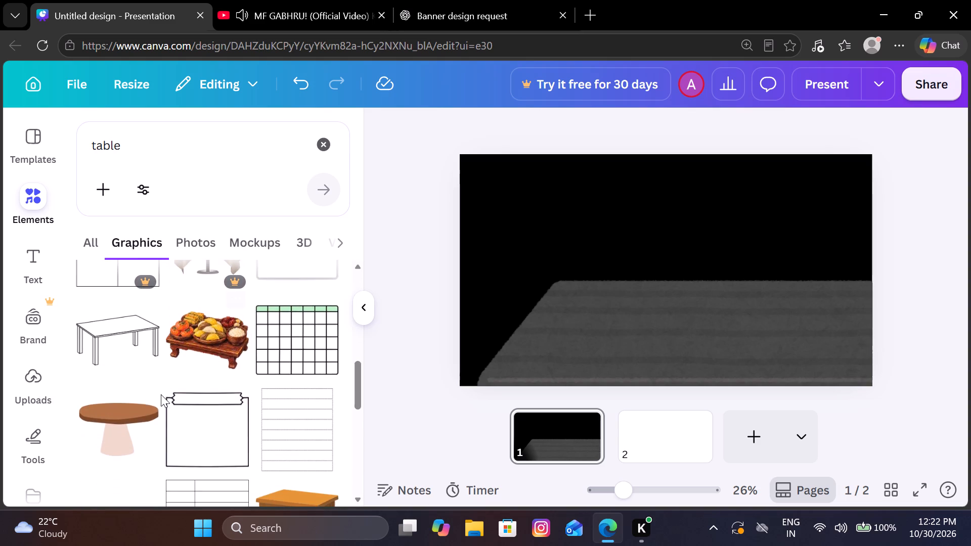
{"action": "scroll", "coordinate": [161, 394], "scroll_direction": "down", "scroll_amount": 4}
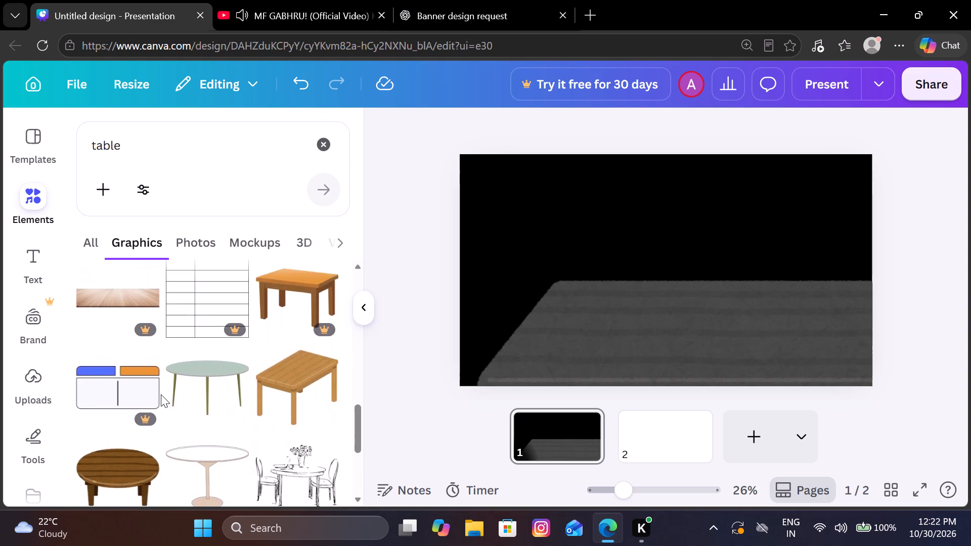
{"action": "scroll", "coordinate": [161, 394], "scroll_direction": "down", "scroll_amount": 2}
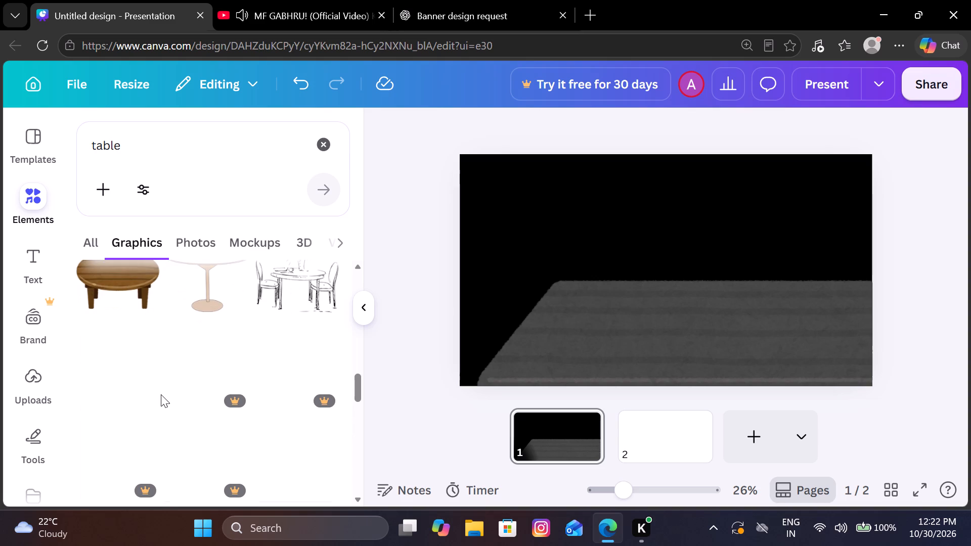
{"action": "scroll", "coordinate": [161, 394], "scroll_direction": "down", "scroll_amount": 1}
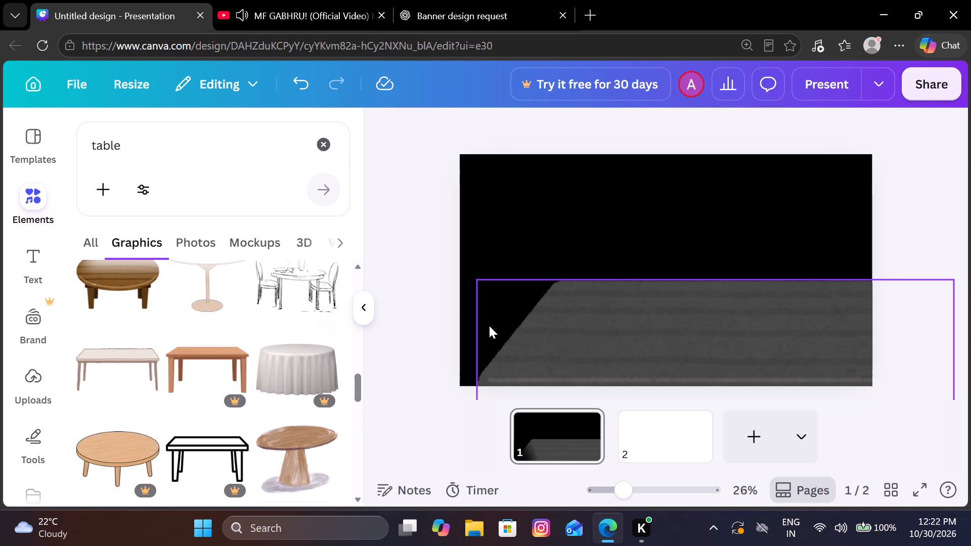
Delete the dark grey tabletop graphic from the black page.
{"action": "double_click", "coordinate": [489, 326]}
{"action": "left_click", "coordinate": [735, 293]}
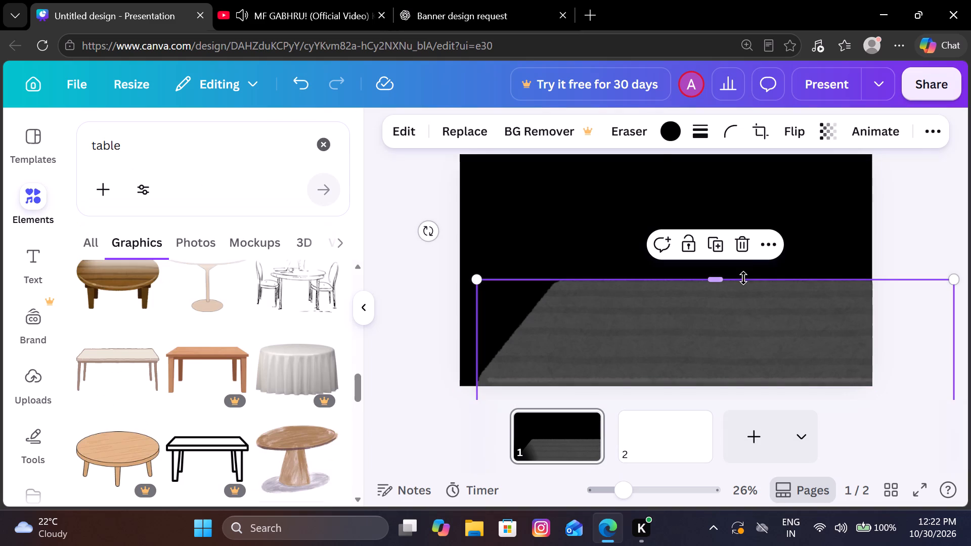
{"action": "left_click", "coordinate": [743, 248]}
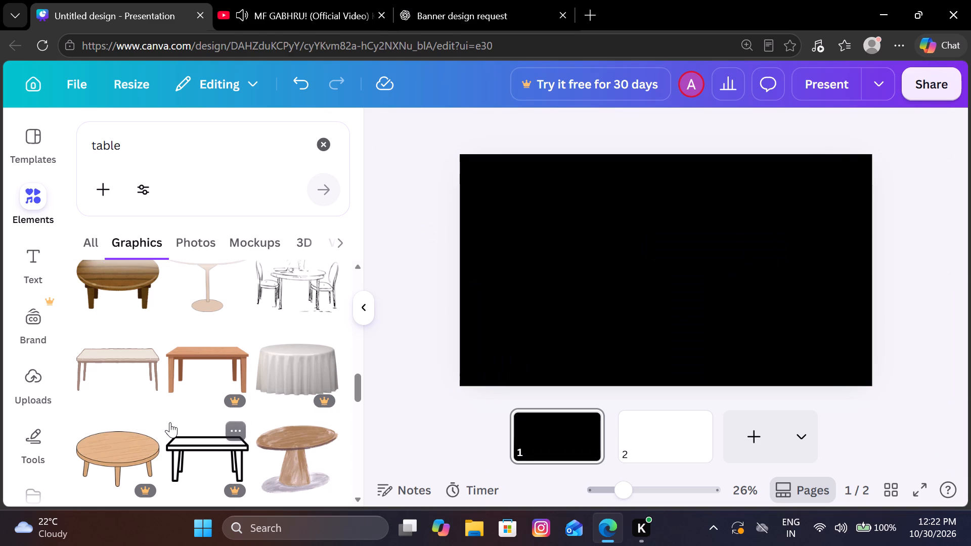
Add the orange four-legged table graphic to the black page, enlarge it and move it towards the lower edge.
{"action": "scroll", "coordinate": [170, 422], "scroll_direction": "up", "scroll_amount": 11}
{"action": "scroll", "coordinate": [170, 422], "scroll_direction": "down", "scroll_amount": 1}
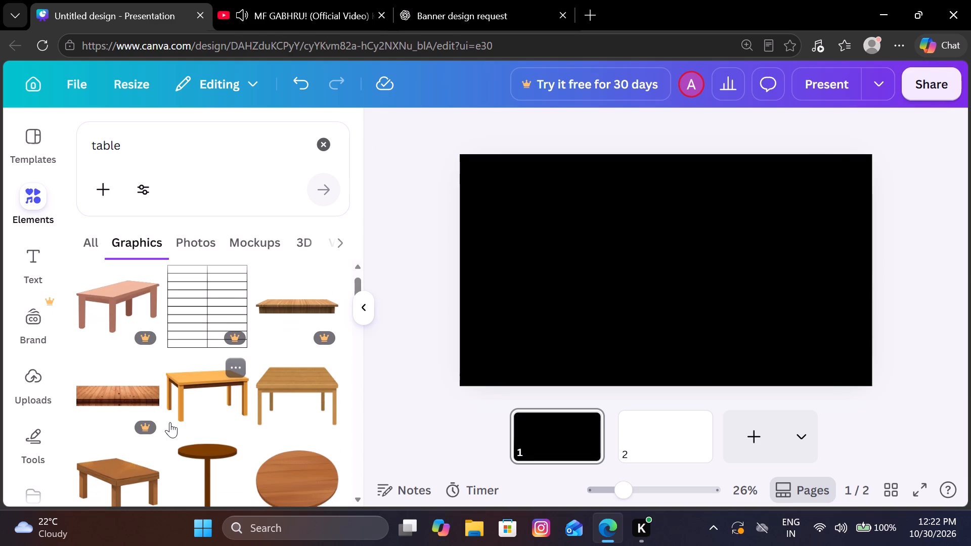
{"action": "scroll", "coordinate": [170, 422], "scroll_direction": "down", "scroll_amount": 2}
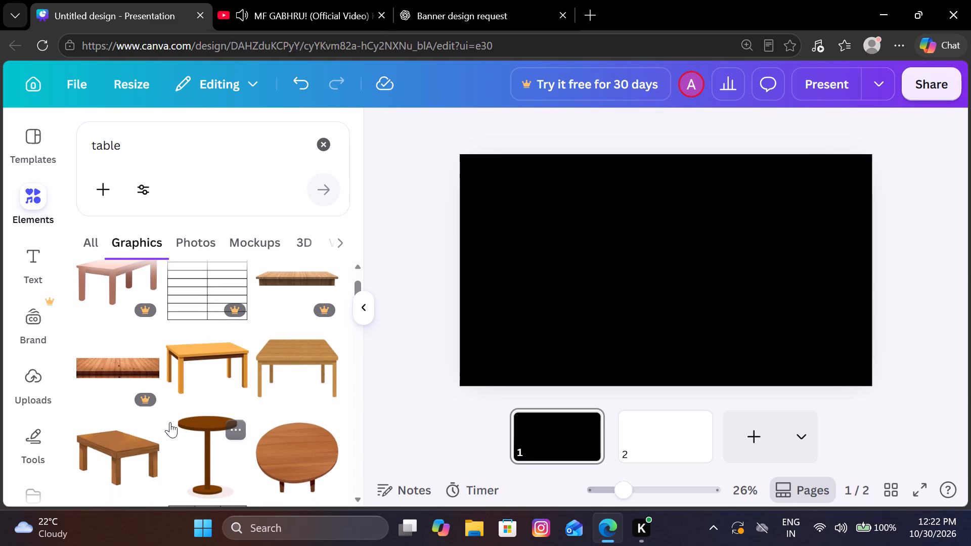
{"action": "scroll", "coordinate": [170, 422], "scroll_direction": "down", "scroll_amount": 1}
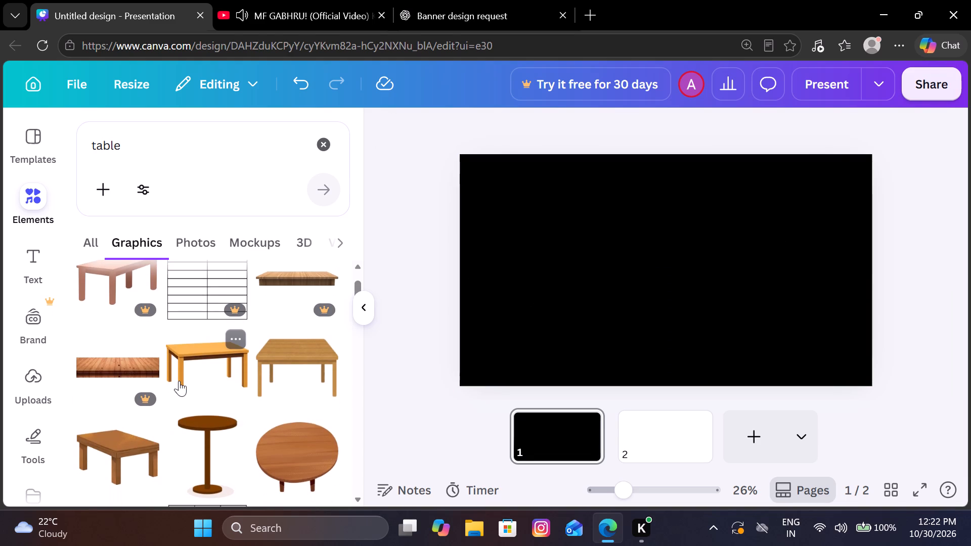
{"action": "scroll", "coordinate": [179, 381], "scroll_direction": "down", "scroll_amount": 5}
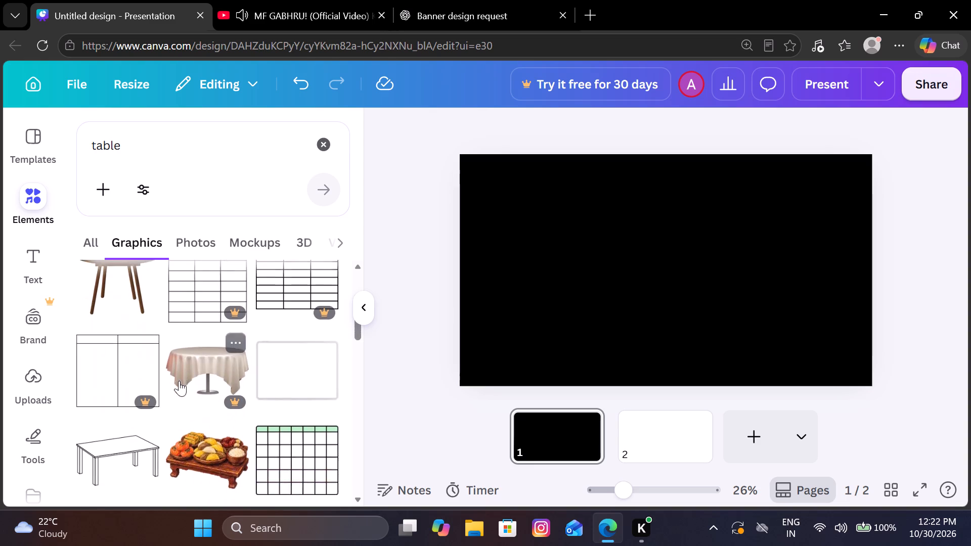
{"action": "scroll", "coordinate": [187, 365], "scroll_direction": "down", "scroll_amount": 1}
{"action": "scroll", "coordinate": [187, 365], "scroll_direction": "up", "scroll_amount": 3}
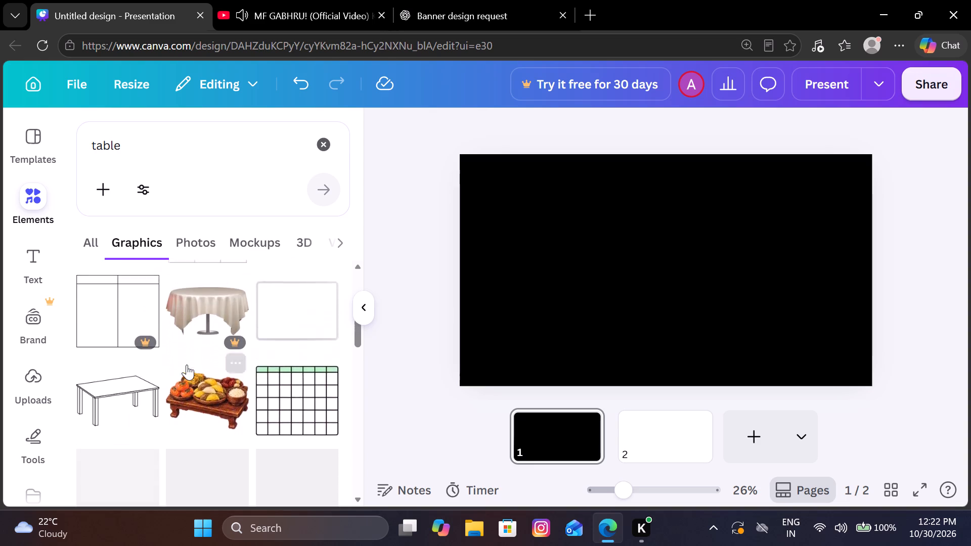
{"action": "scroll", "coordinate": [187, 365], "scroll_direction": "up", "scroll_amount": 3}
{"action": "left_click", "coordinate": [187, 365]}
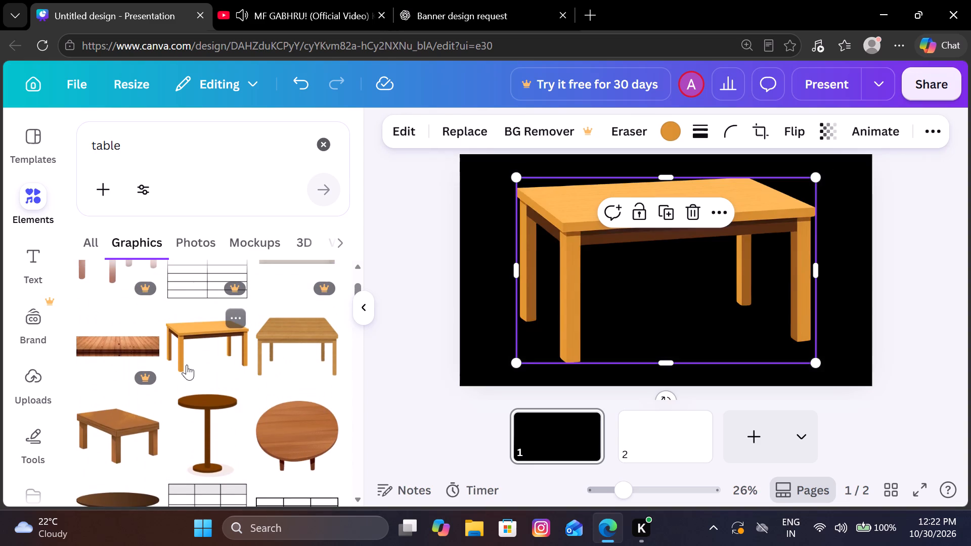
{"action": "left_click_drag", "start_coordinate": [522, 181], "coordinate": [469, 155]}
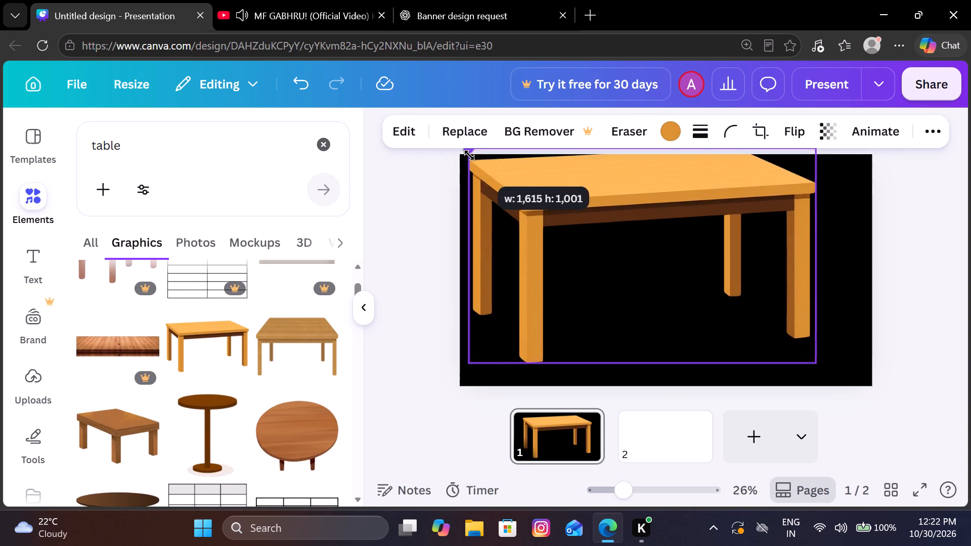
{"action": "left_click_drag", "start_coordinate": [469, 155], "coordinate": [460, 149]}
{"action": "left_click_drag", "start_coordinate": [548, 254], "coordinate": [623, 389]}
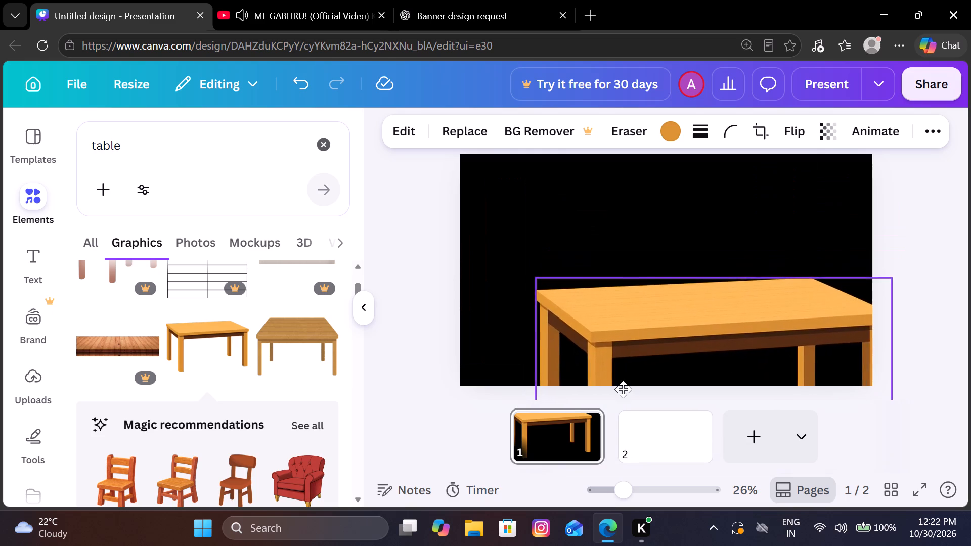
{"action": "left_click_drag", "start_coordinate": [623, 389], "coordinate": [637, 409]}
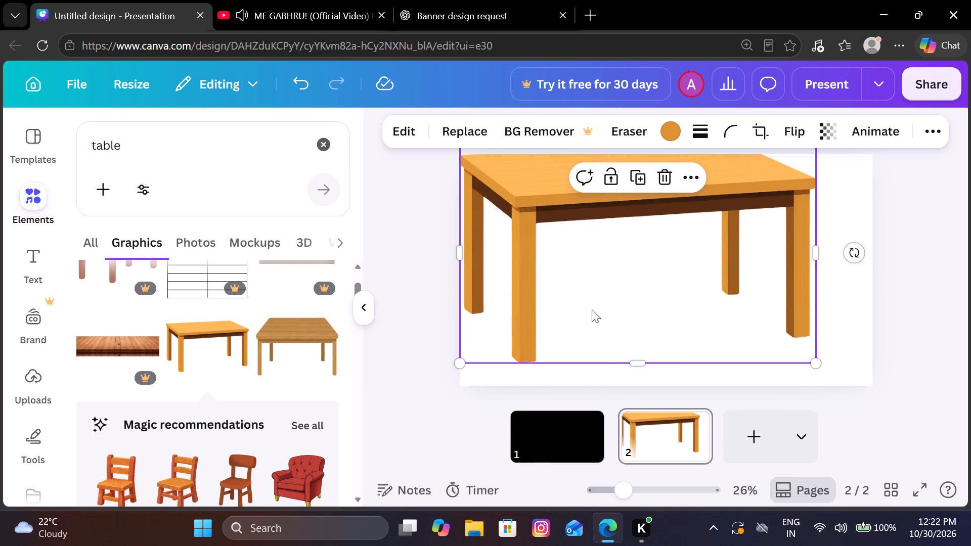
Delete the second page together with the table graphic on it.
{"action": "left_click_drag", "start_coordinate": [649, 422], "coordinate": [603, 335]}
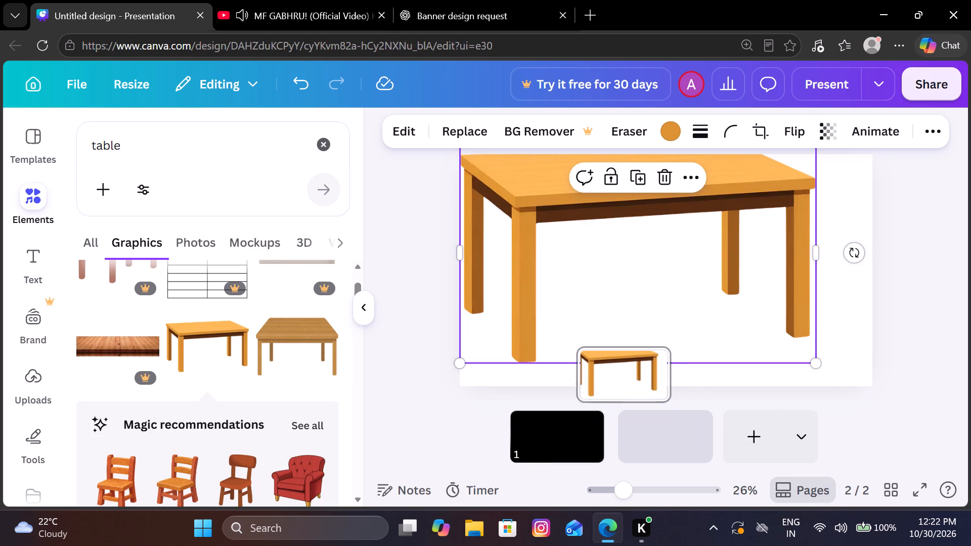
{"action": "left_click_drag", "start_coordinate": [603, 335], "coordinate": [602, 332]}
{"action": "left_click", "coordinate": [657, 429]}
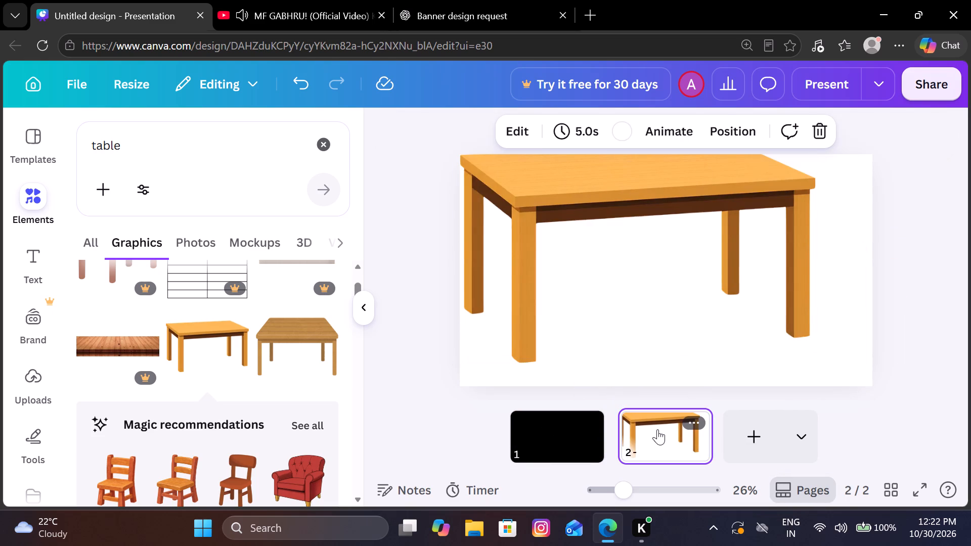
{"action": "left_click", "coordinate": [696, 423]}
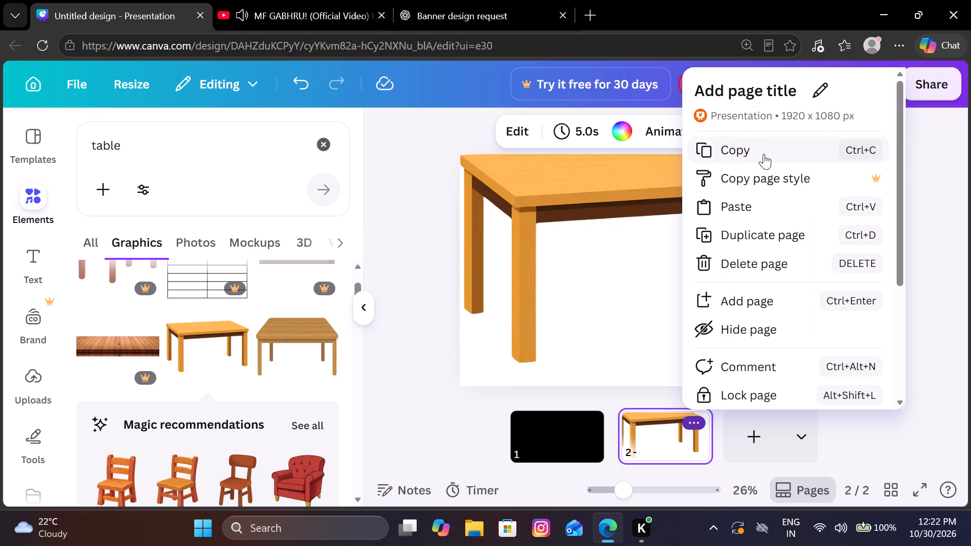
{"action": "left_click", "coordinate": [724, 265]}
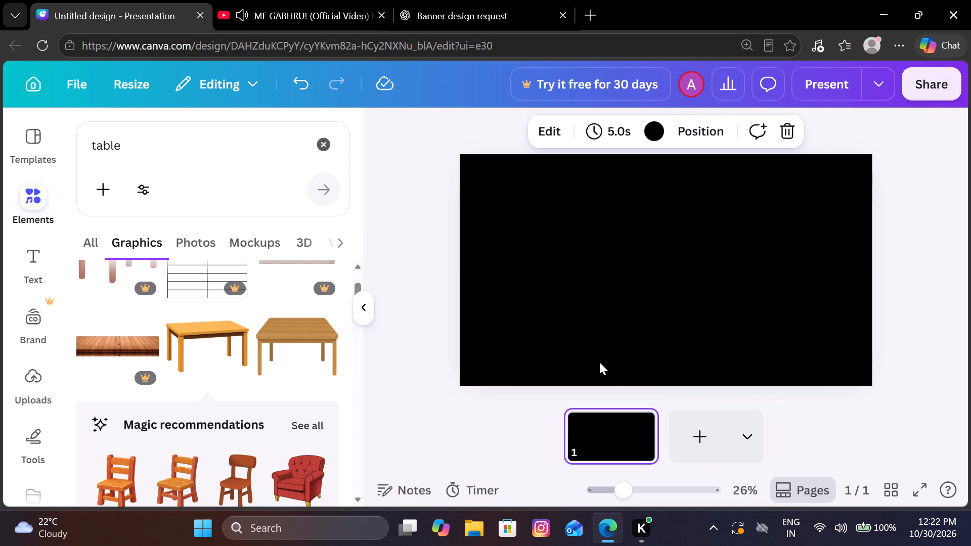
Add the orange four-legged table graphic to the black page and place it in the page's lower-right corner.
{"action": "left_click", "coordinate": [207, 355]}
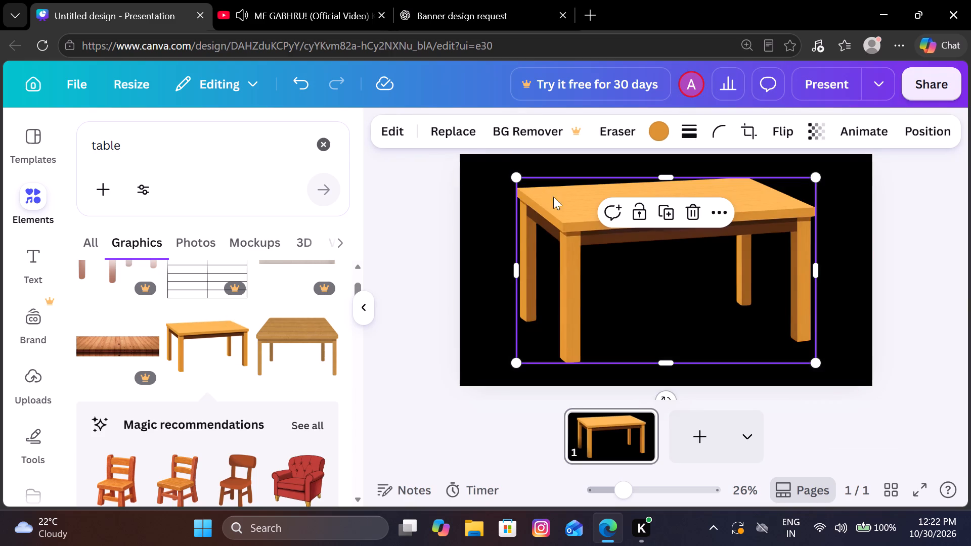
{"action": "left_click_drag", "start_coordinate": [603, 286], "coordinate": [630, 415]}
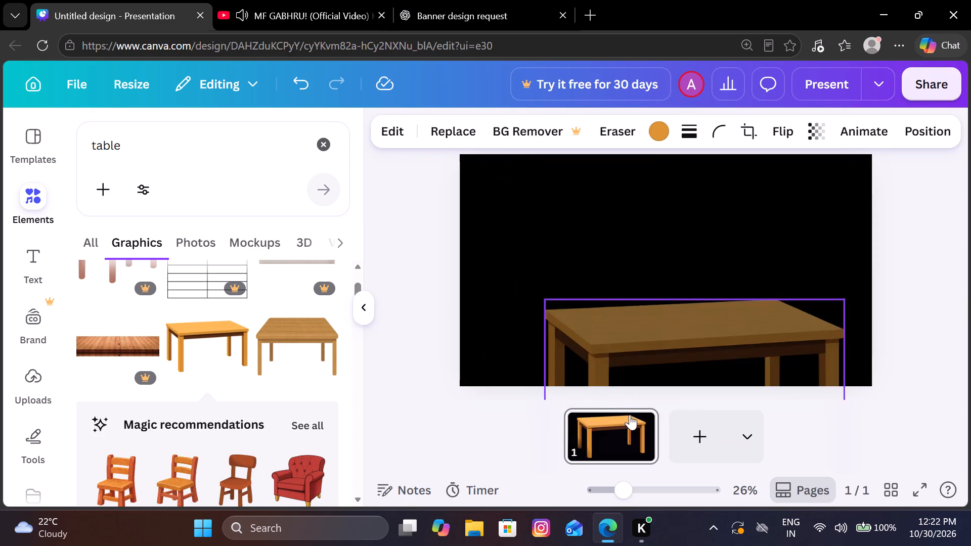
{"action": "left_click_drag", "start_coordinate": [630, 415], "coordinate": [659, 400]}
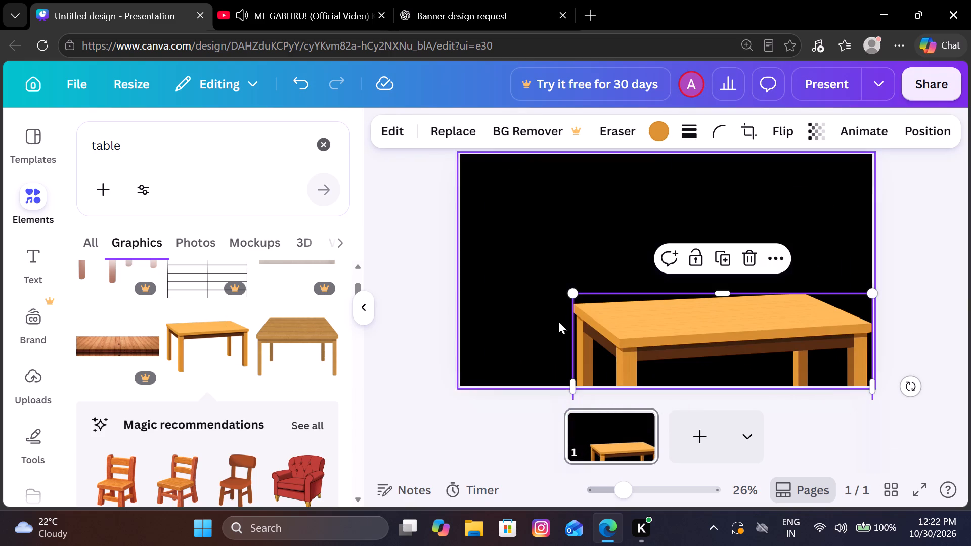
Enlarge the orange table graphic well beyond the page width and position its tabletop across the lower half of the black page.
{"action": "left_click_drag", "start_coordinate": [577, 291], "coordinate": [458, 148]}
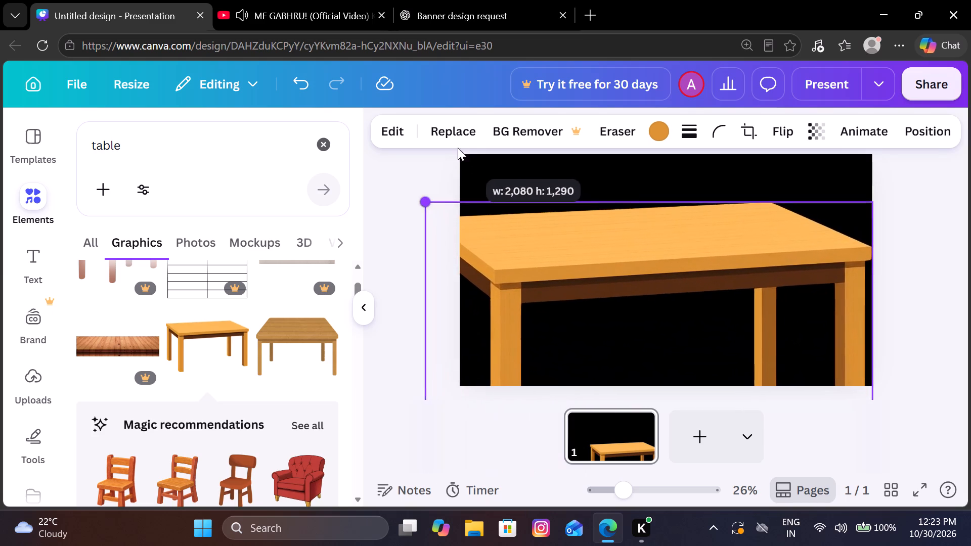
{"action": "left_click_drag", "start_coordinate": [458, 148], "coordinate": [398, 36]}
{"action": "left_click_drag", "start_coordinate": [603, 236], "coordinate": [716, 281]}
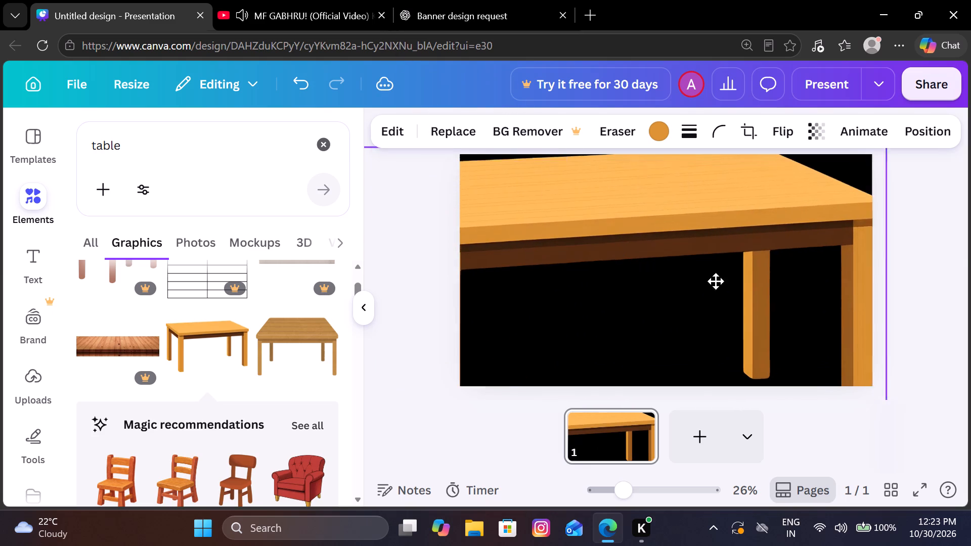
{"action": "left_click_drag", "start_coordinate": [716, 281], "coordinate": [700, 380]}
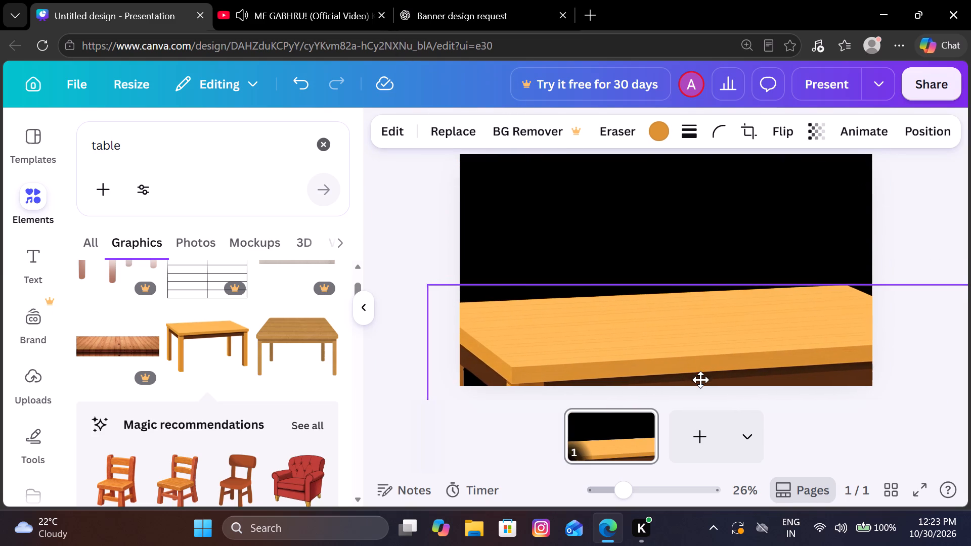
{"action": "left_click_drag", "start_coordinate": [700, 380], "coordinate": [699, 398]}
{"action": "left_click_drag", "start_coordinate": [422, 301], "coordinate": [378, 243]}
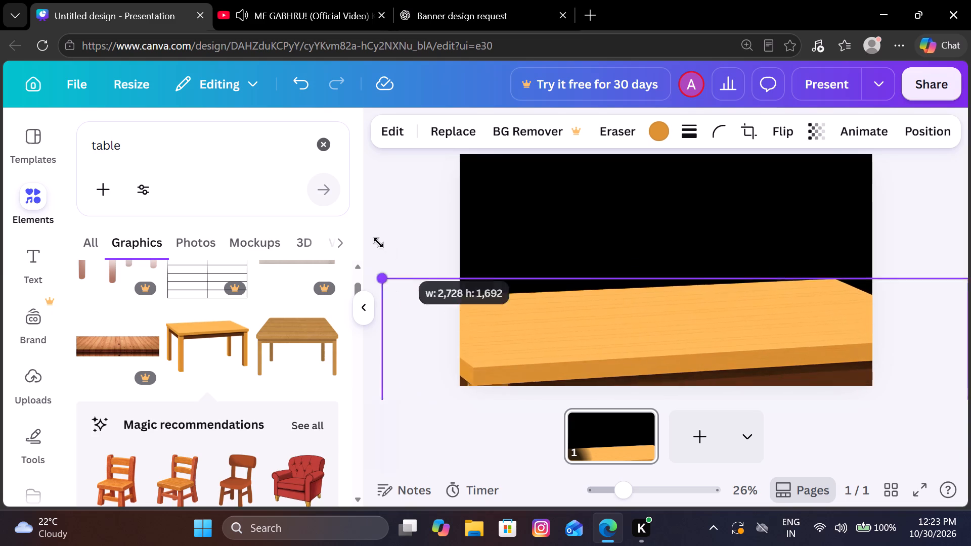
{"action": "left_click_drag", "start_coordinate": [378, 243], "coordinate": [333, 177]}
{"action": "left_click_drag", "start_coordinate": [640, 298], "coordinate": [695, 345]}
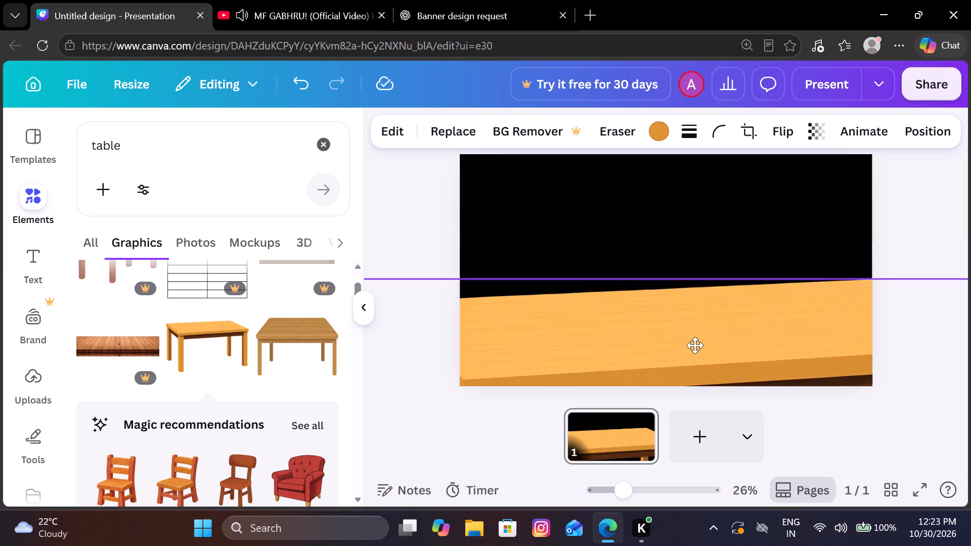
{"action": "left_click_drag", "start_coordinate": [695, 345], "coordinate": [720, 341]}
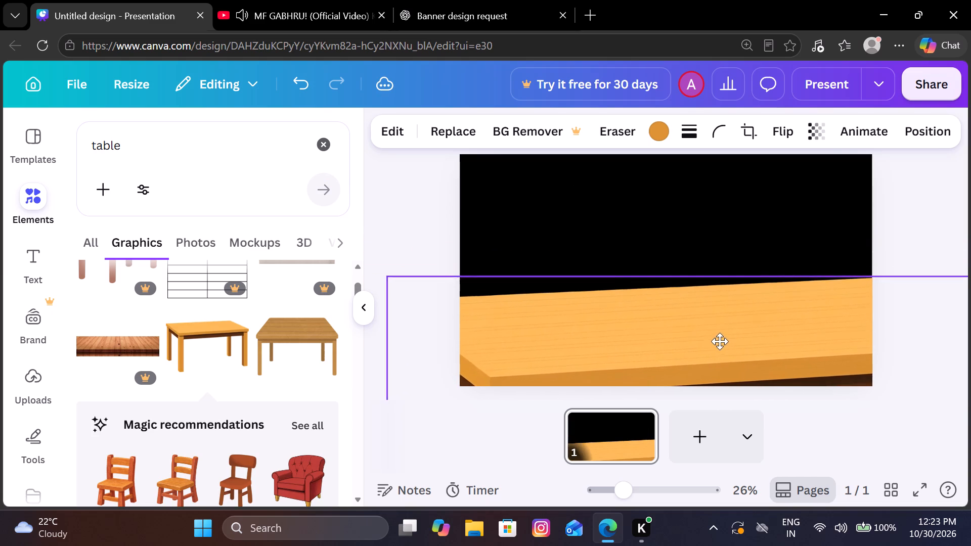
{"action": "left_click_drag", "start_coordinate": [720, 341], "coordinate": [736, 358]}
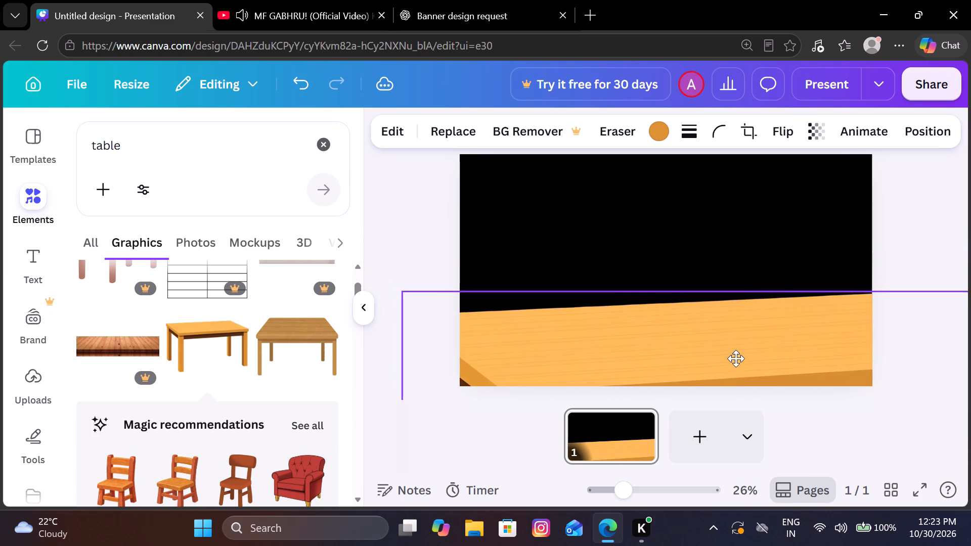
{"action": "left_click_drag", "start_coordinate": [736, 358], "coordinate": [734, 311]}
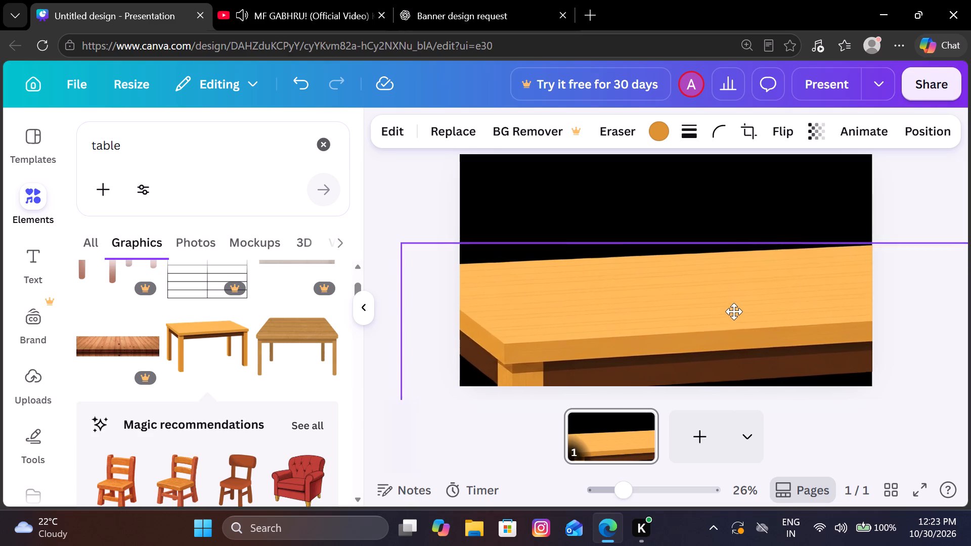
{"action": "left_click_drag", "start_coordinate": [734, 311], "coordinate": [730, 311]}
Recolour the table graphic black and shift it slightly so its front corner sits near the page's lower-left corner.
{"action": "left_click", "coordinate": [655, 137]}
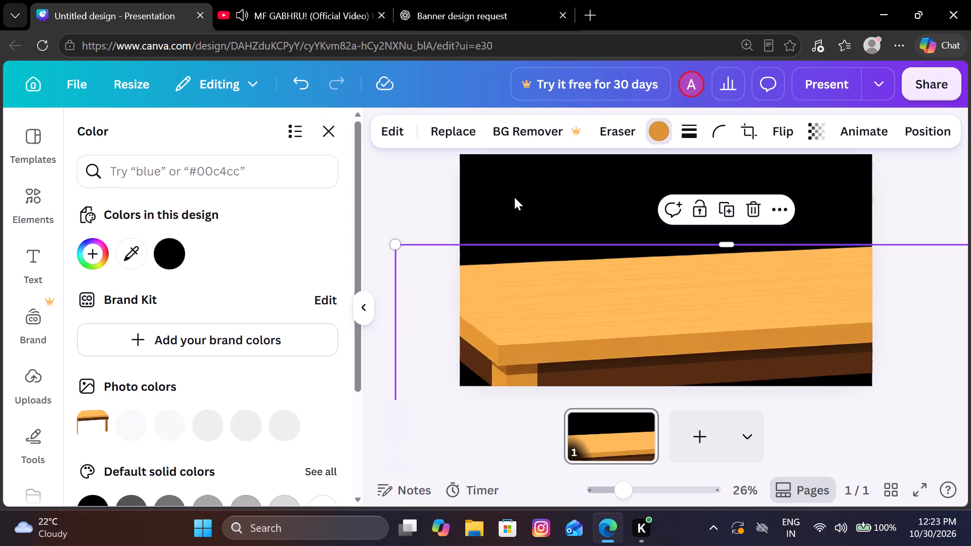
{"action": "left_click", "coordinate": [165, 264]}
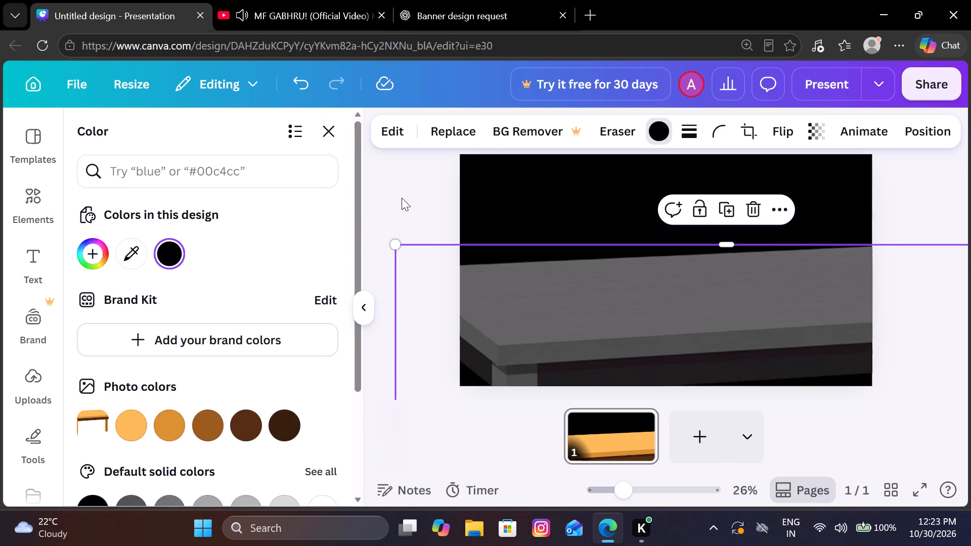
{"action": "left_click", "coordinate": [402, 198]}
{"action": "left_click_drag", "start_coordinate": [541, 287], "coordinate": [541, 299]}
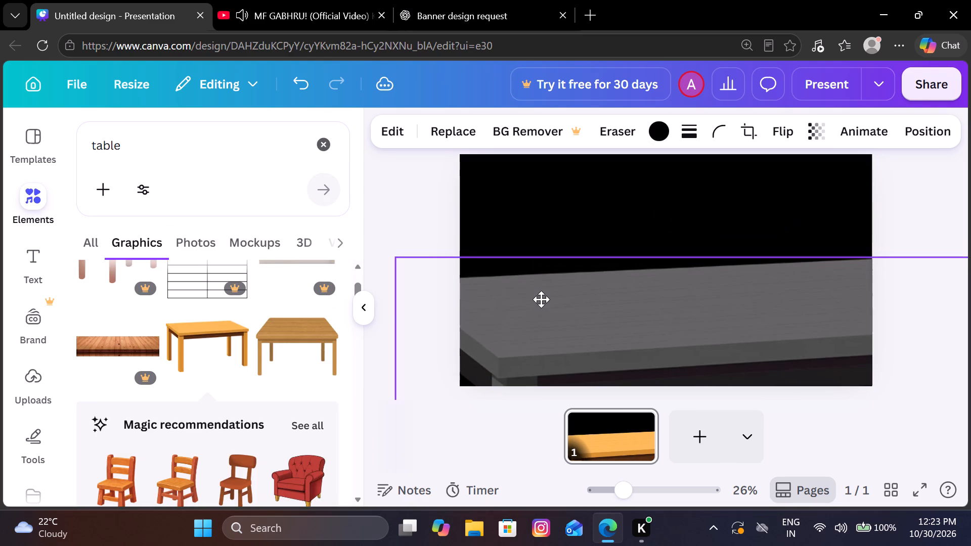
{"action": "left_click_drag", "start_coordinate": [541, 299], "coordinate": [557, 293]}
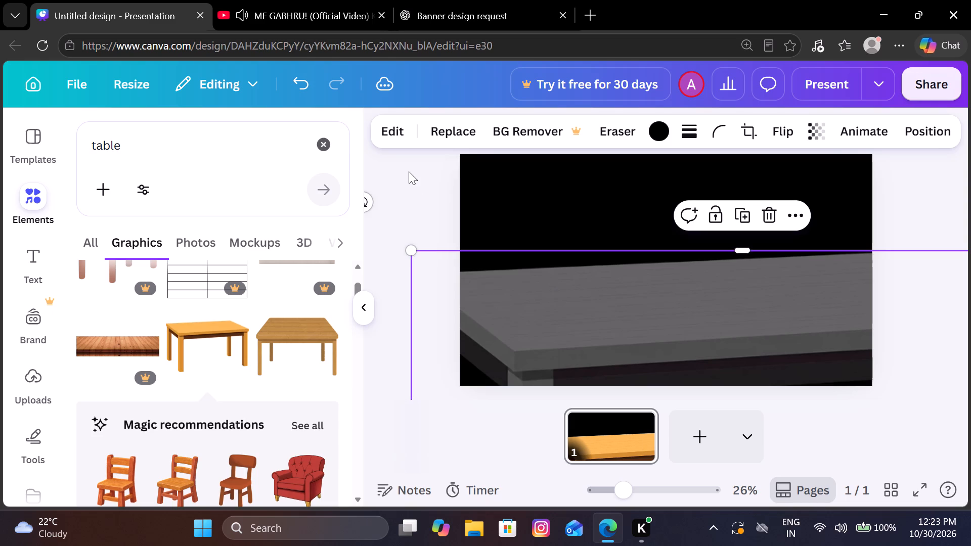
{"action": "left_click", "coordinate": [409, 171]}
Check the ChatGPT reference banner, then search the Canva graphics for "red line" and add the thick upright red bar to the page.
{"action": "left_click", "coordinate": [431, 2]}
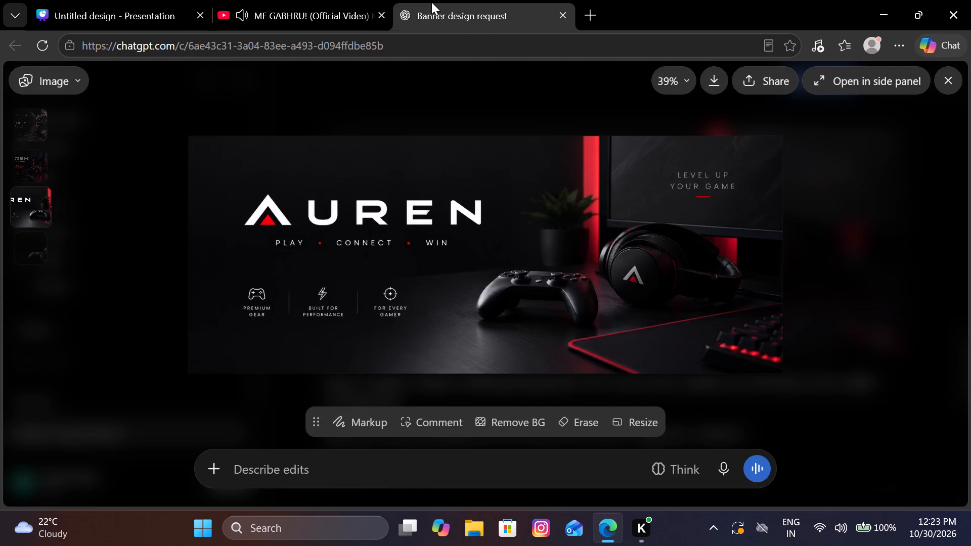
{"action": "left_click", "coordinate": [149, 13]}
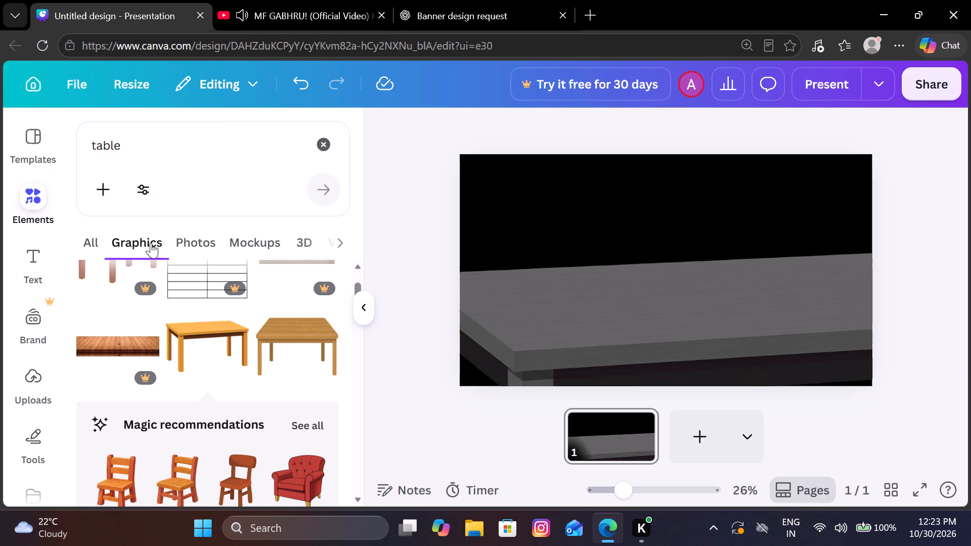
{"action": "scroll", "coordinate": [149, 308], "scroll_direction": "down", "scroll_amount": 4}
{"action": "scroll", "coordinate": [149, 308], "scroll_direction": "up", "scroll_amount": 2}
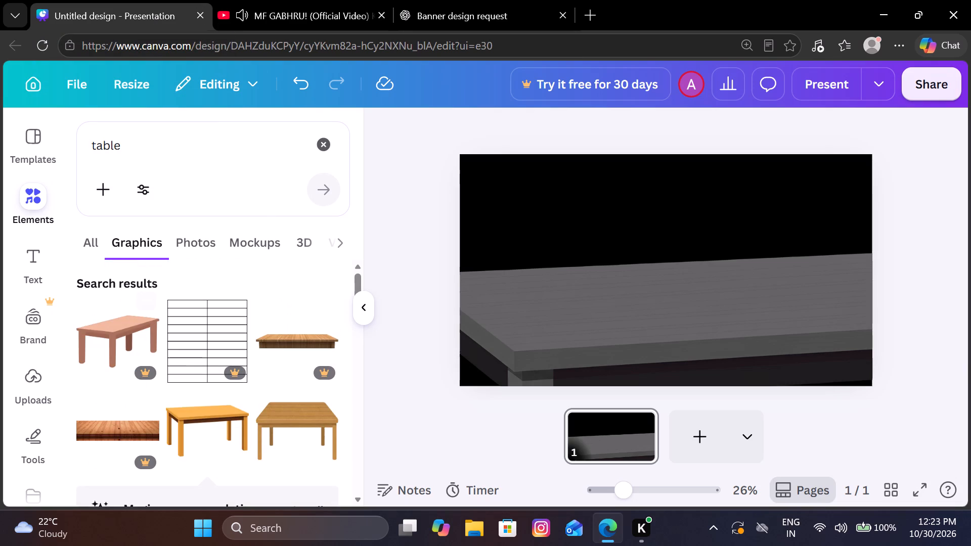
{"action": "left_click", "coordinate": [317, 153]}
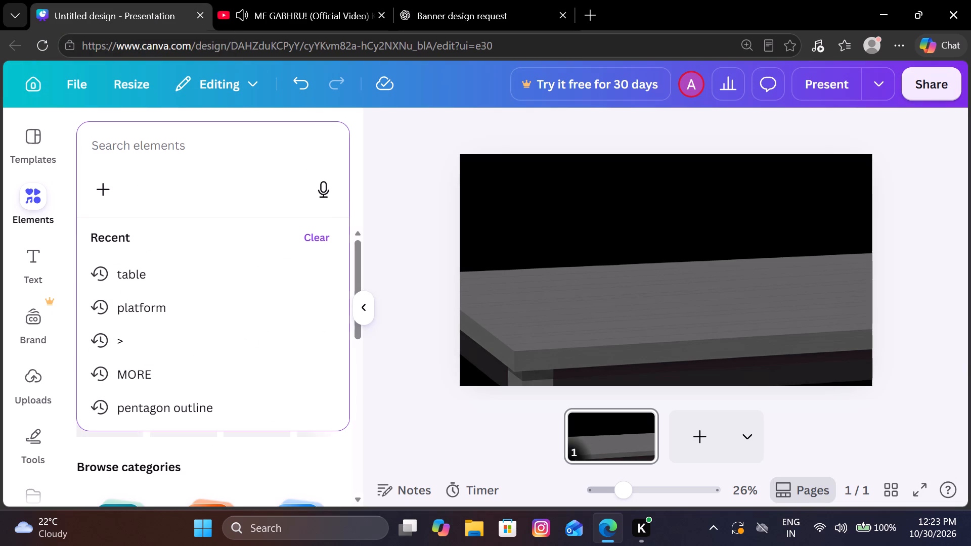
{"action": "type", "text": "red"}
{"action": "key", "text": "space"}
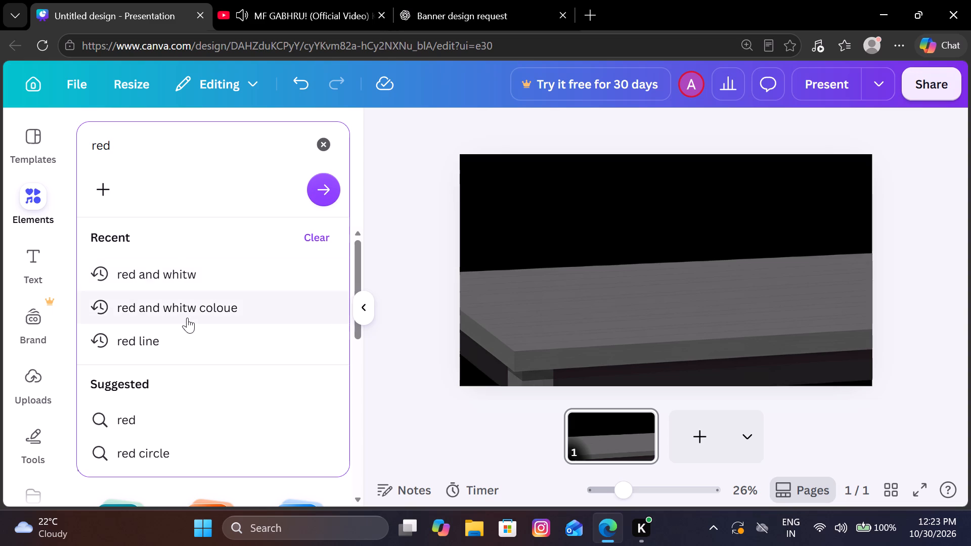
{"action": "left_click", "coordinate": [187, 333]}
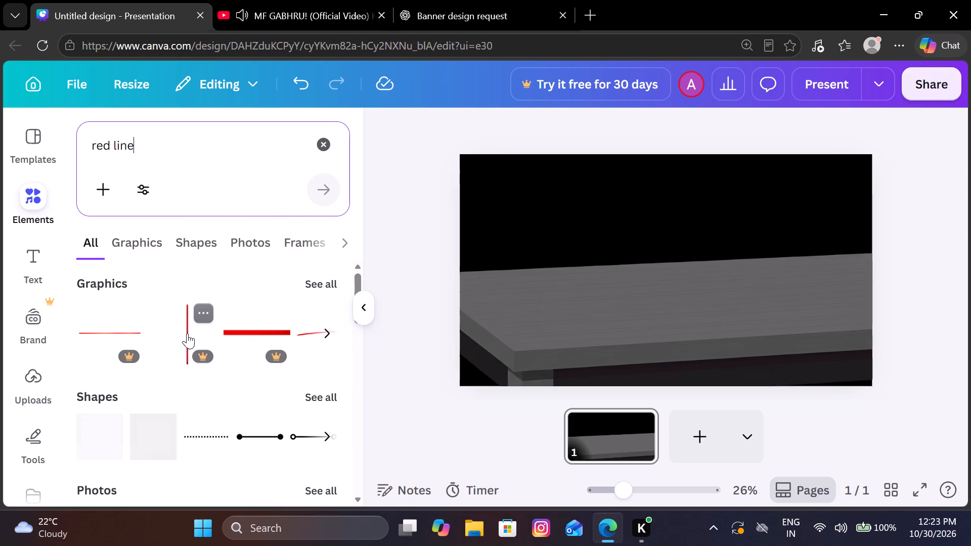
{"action": "left_click", "coordinate": [158, 242]}
{"action": "scroll", "coordinate": [243, 378], "scroll_direction": "down", "scroll_amount": 2}
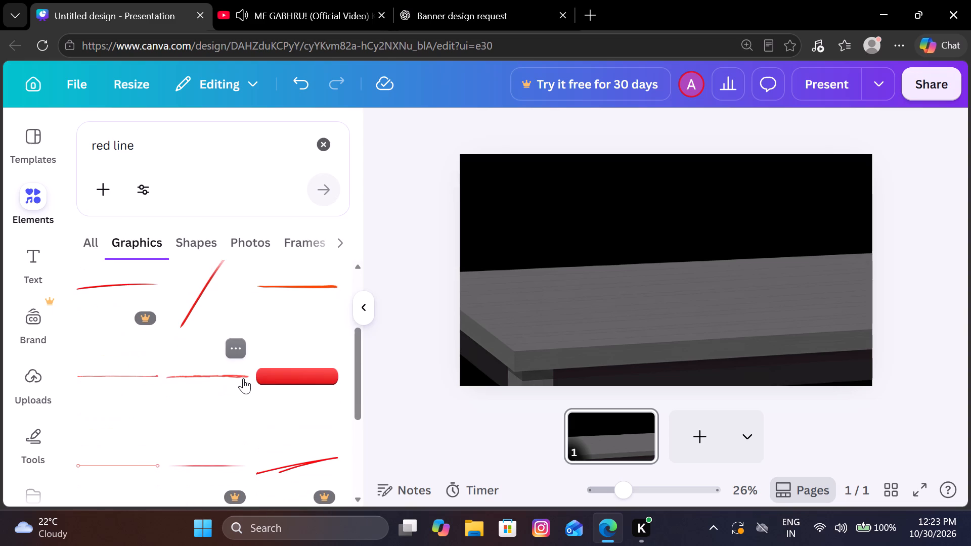
{"action": "scroll", "coordinate": [243, 378], "scroll_direction": "down", "scroll_amount": 2}
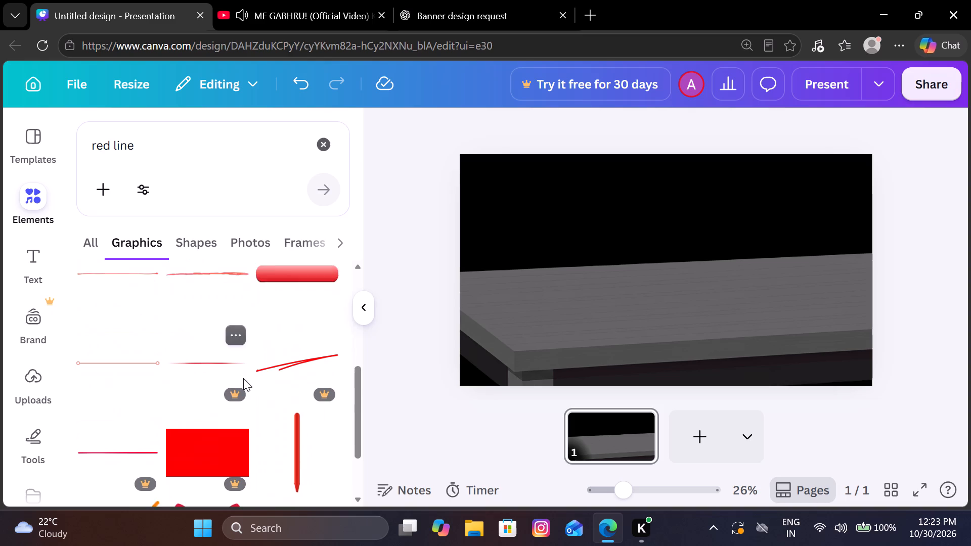
{"action": "scroll", "coordinate": [243, 378], "scroll_direction": "down", "scroll_amount": 2}
{"action": "left_click", "coordinate": [308, 419]}
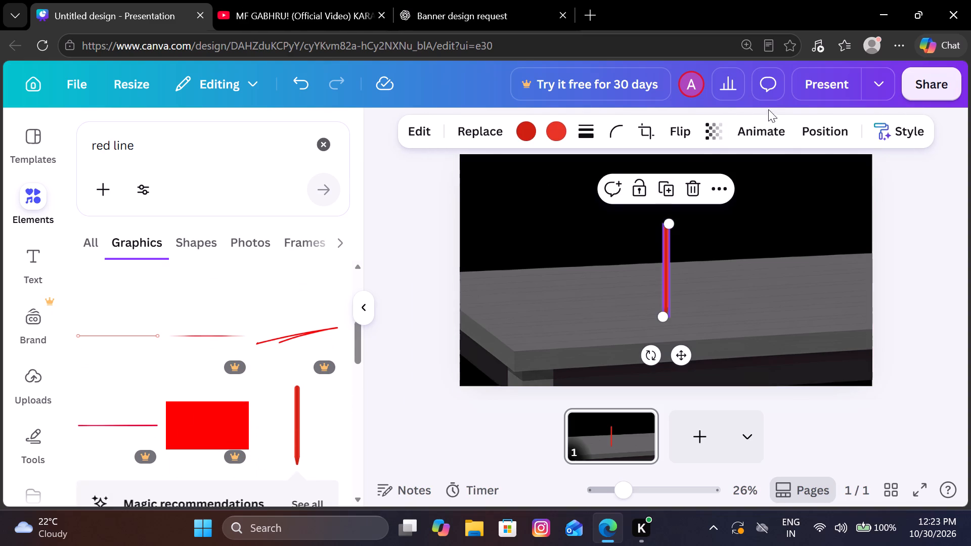
Flip the red bar vertically.
{"action": "left_click", "coordinate": [688, 129]}
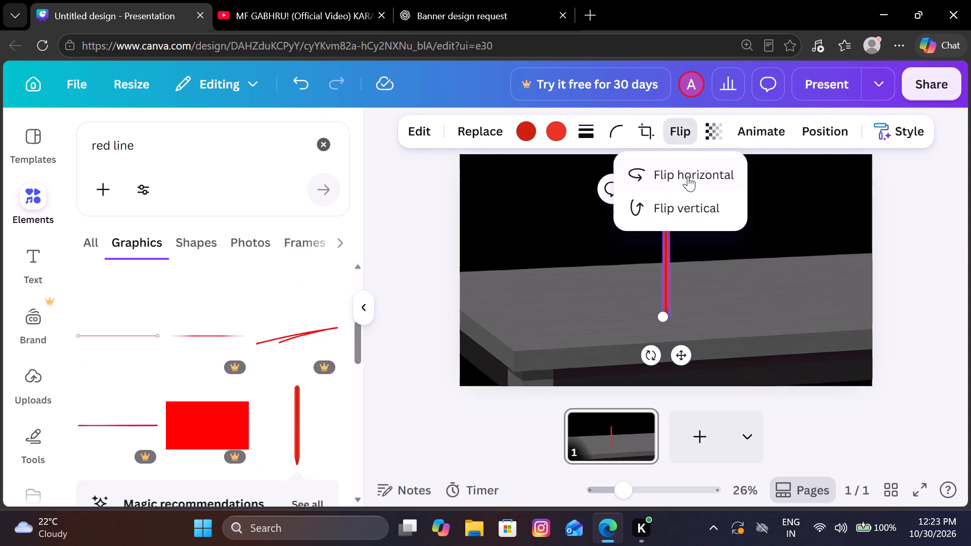
{"action": "left_click", "coordinate": [687, 200]}
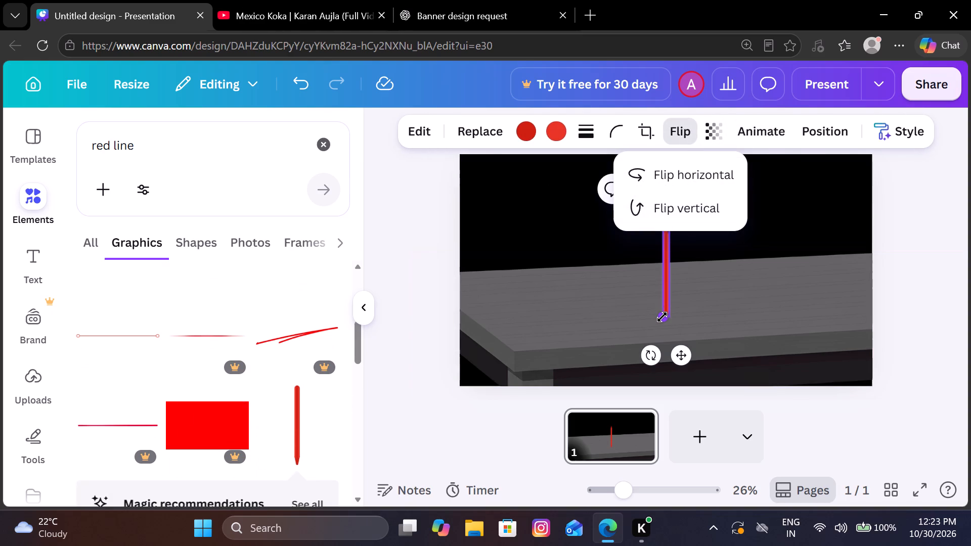
Enlarge the red bar and move it to the right part of the page, running from the top edge to the tabletop's back edge.
{"action": "left_click_drag", "start_coordinate": [662, 317], "coordinate": [610, 398]}
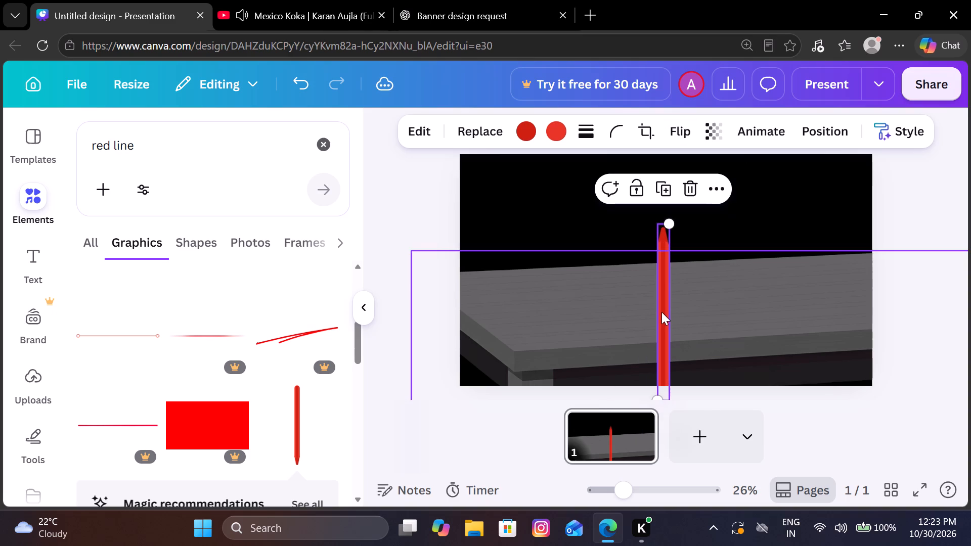
{"action": "left_click_drag", "start_coordinate": [661, 312], "coordinate": [772, 167]}
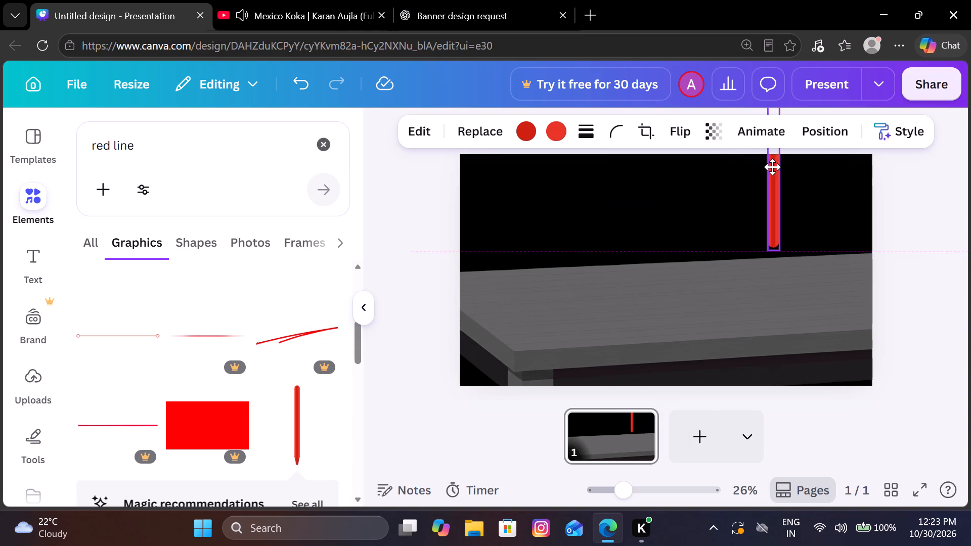
{"action": "left_click_drag", "start_coordinate": [772, 167], "coordinate": [773, 175]}
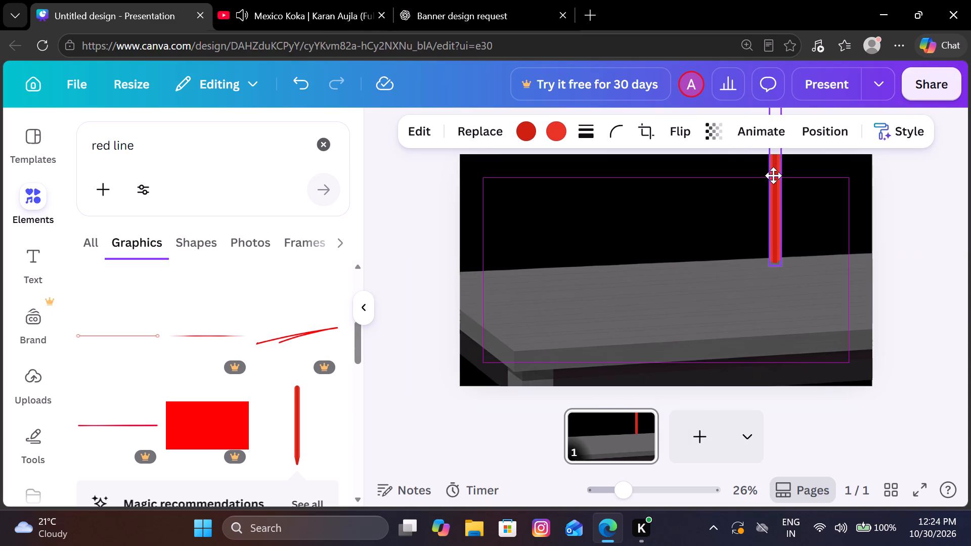
{"action": "left_click_drag", "start_coordinate": [773, 175], "coordinate": [773, 173]}
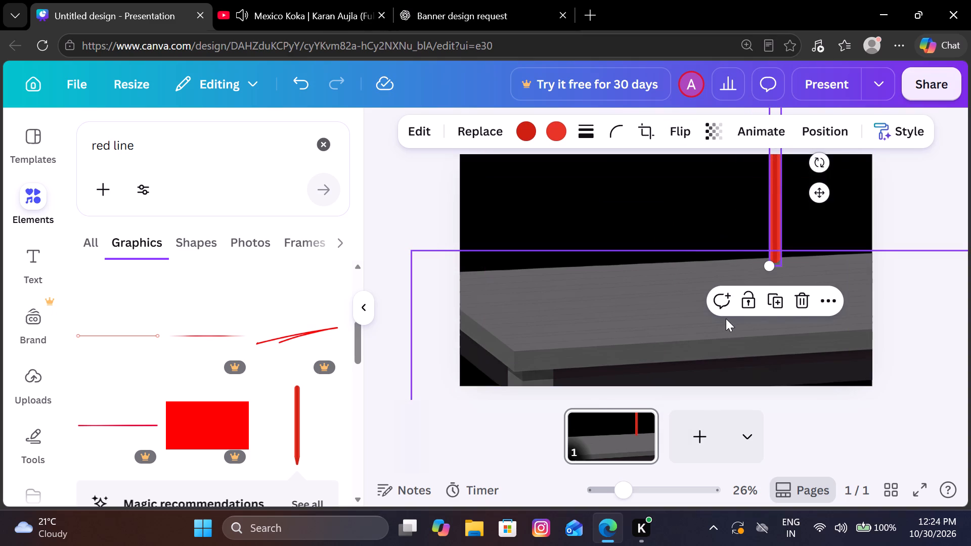
Bring the table graphic forward one layer so that it covers the lower end of the red bar.
{"action": "left_click", "coordinate": [726, 318]}
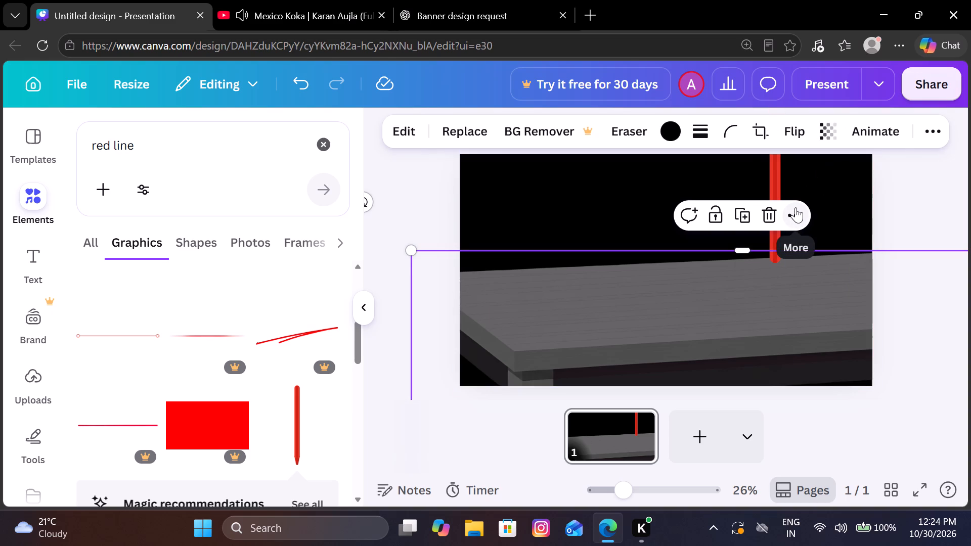
{"action": "left_click", "coordinate": [798, 207]}
{"action": "left_click", "coordinate": [760, 409]}
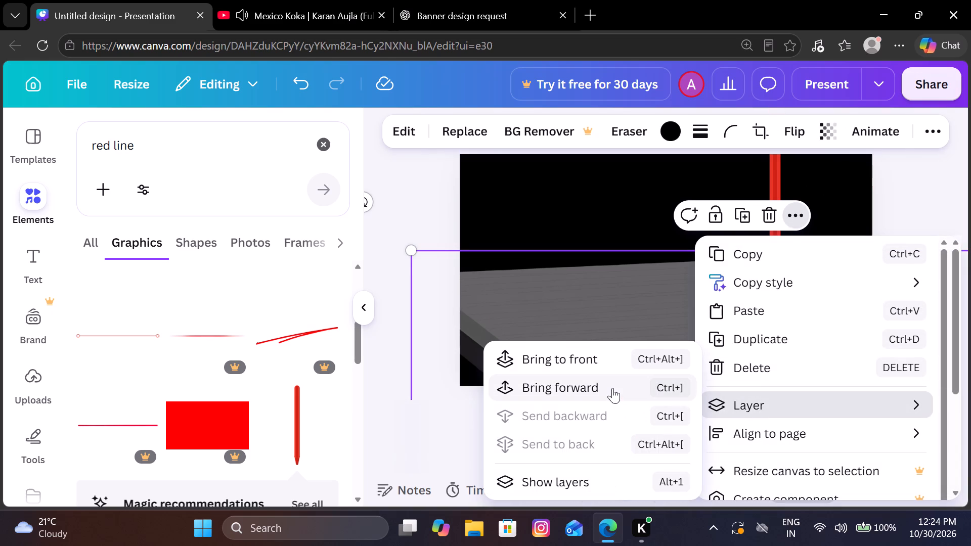
{"action": "left_click", "coordinate": [595, 388]}
{"action": "left_click", "coordinate": [587, 322]}
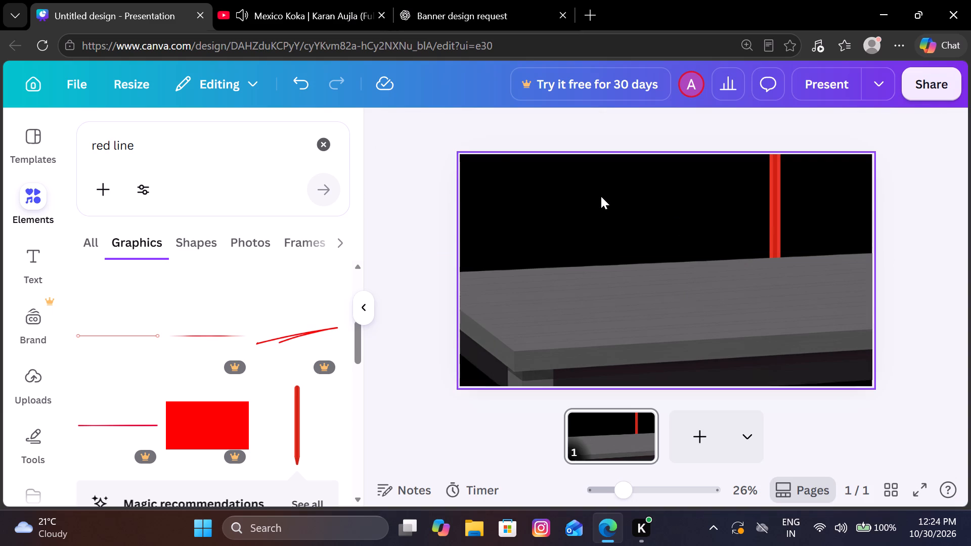
Check the ChatGPT reference banner, then enlarge the red bar to about twice its width, still running down behind the table.
{"action": "left_click", "coordinate": [601, 196]}
{"action": "scroll", "coordinate": [557, 229], "scroll_direction": "right", "scroll_amount": 1}
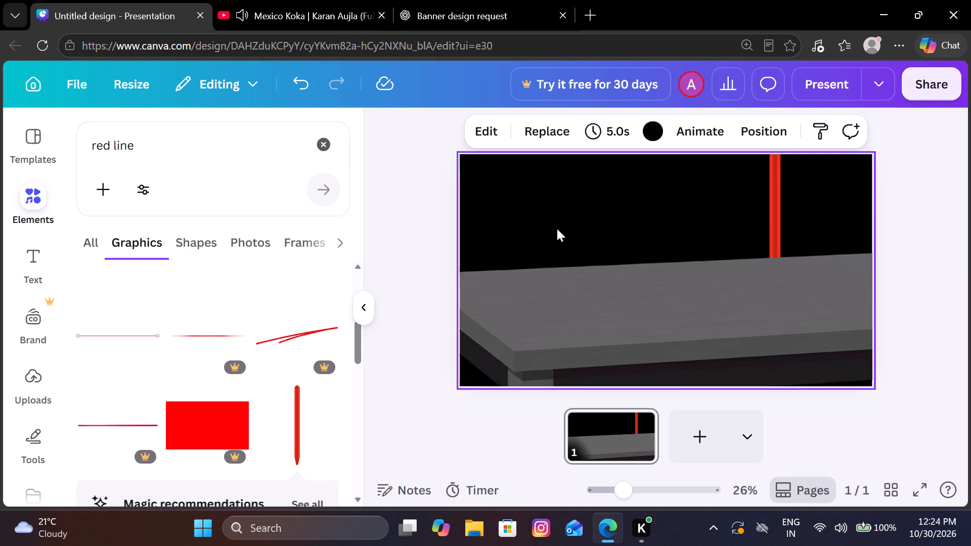
{"action": "scroll", "coordinate": [557, 229], "scroll_direction": "right", "scroll_amount": 1}
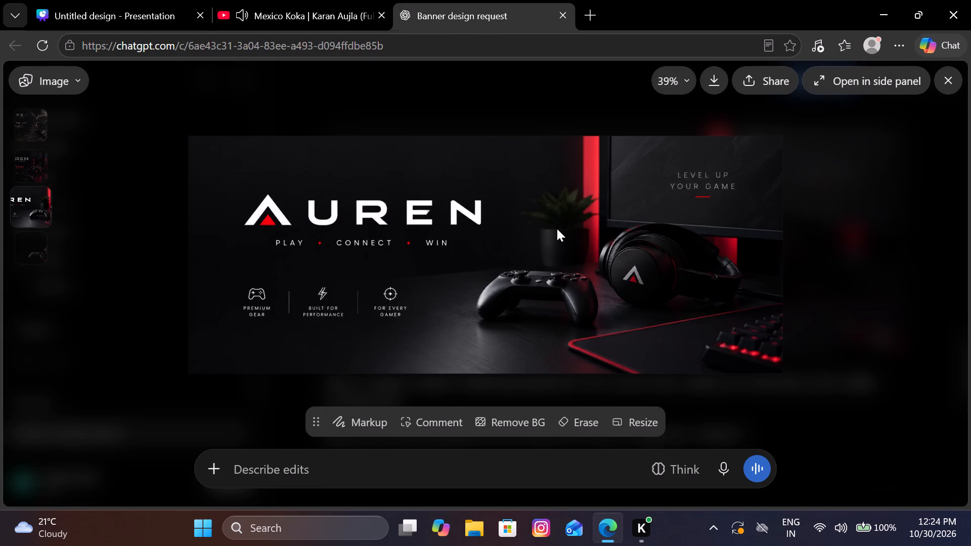
{"action": "left_click", "coordinate": [557, 229]}
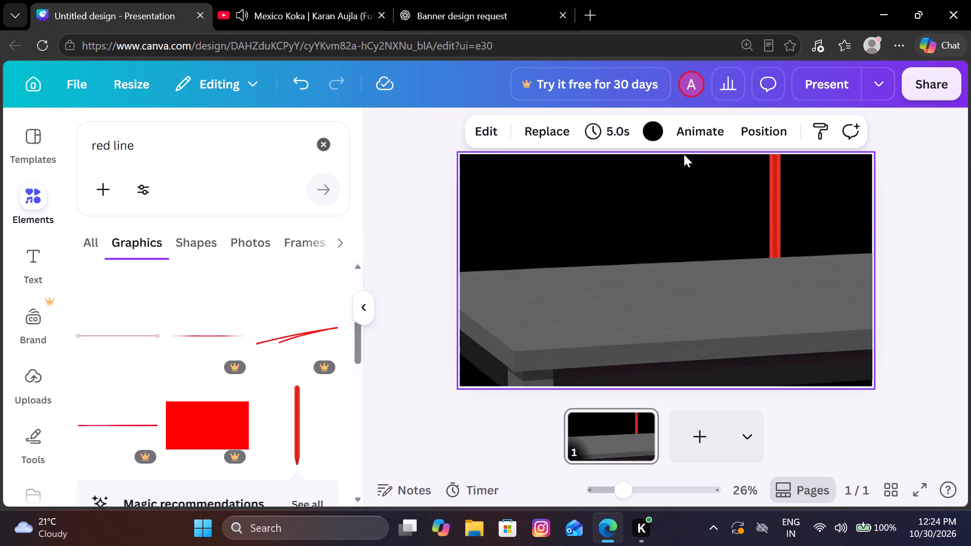
{"action": "left_click", "coordinate": [777, 195]}
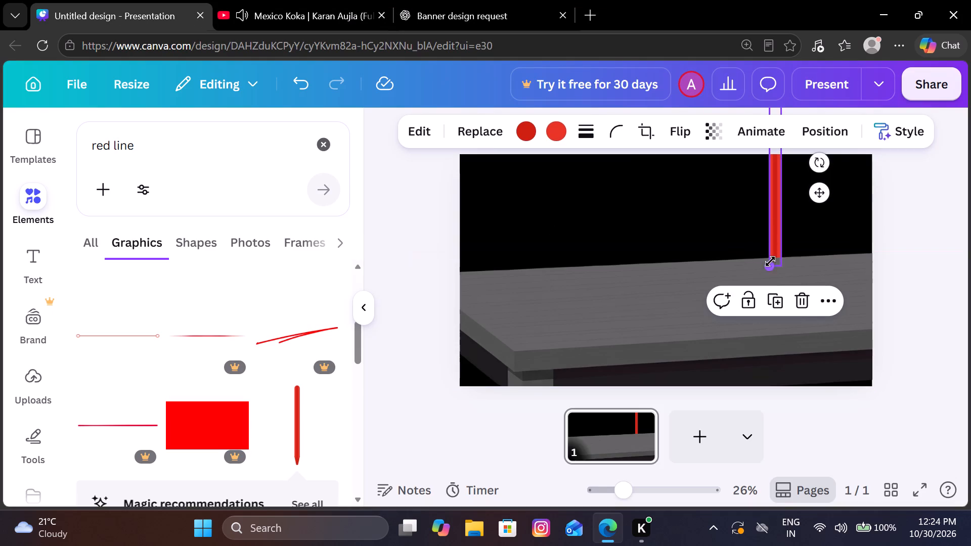
{"action": "left_click_drag", "start_coordinate": [769, 270], "coordinate": [646, 457]}
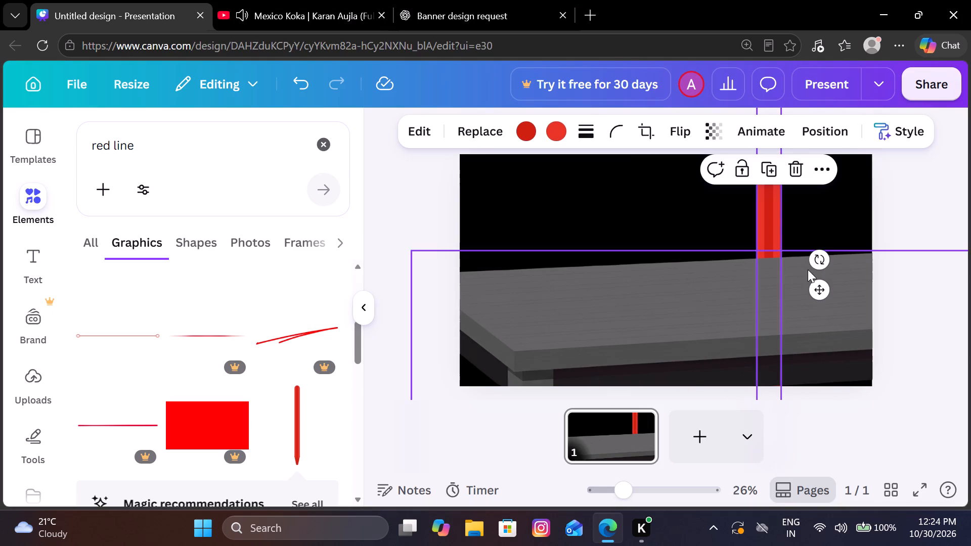
{"action": "left_click_drag", "start_coordinate": [774, 286], "coordinate": [787, 270]}
{"action": "left_click", "coordinate": [644, 196]}
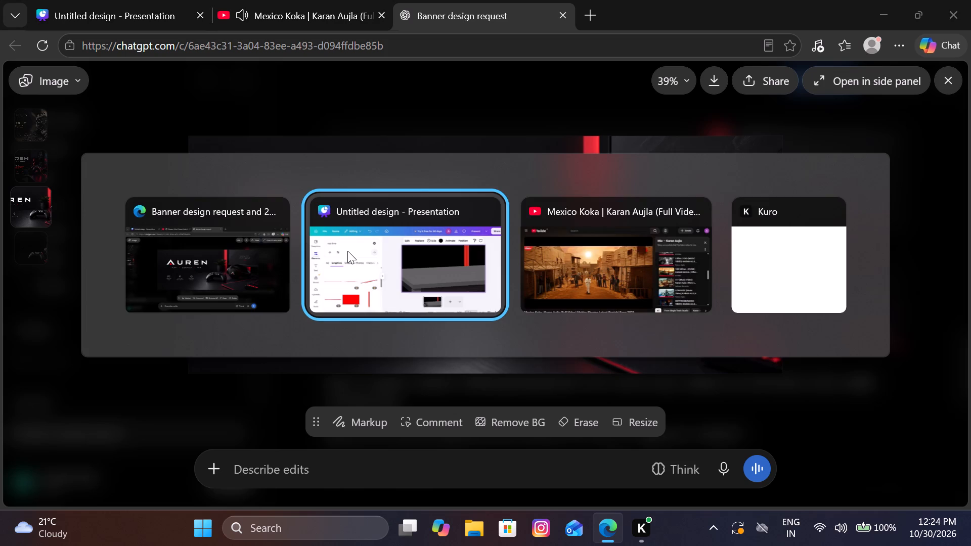
Search the Canva elements for "monitor".
{"action": "left_click", "coordinate": [325, 141]}
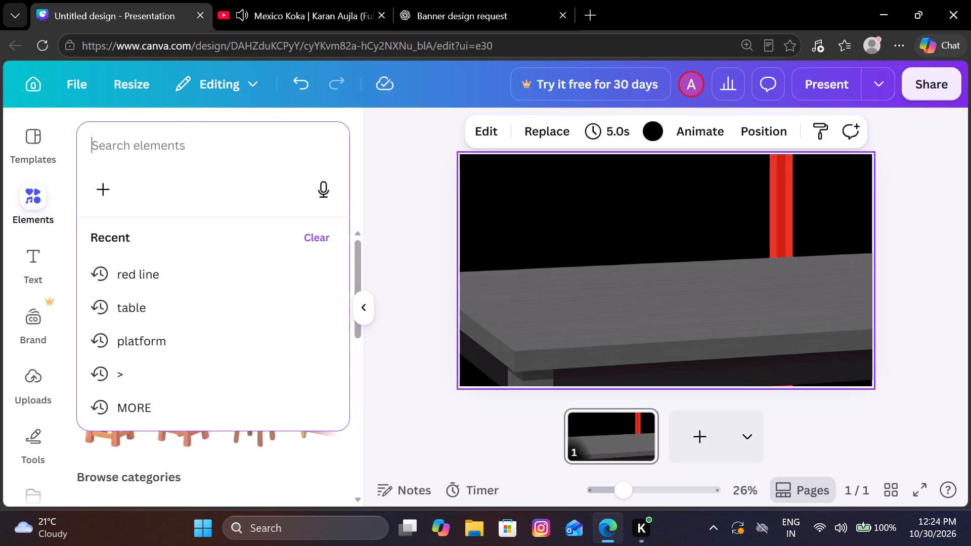
{"action": "type", "text": "monu"}
{"action": "key", "text": "o"}
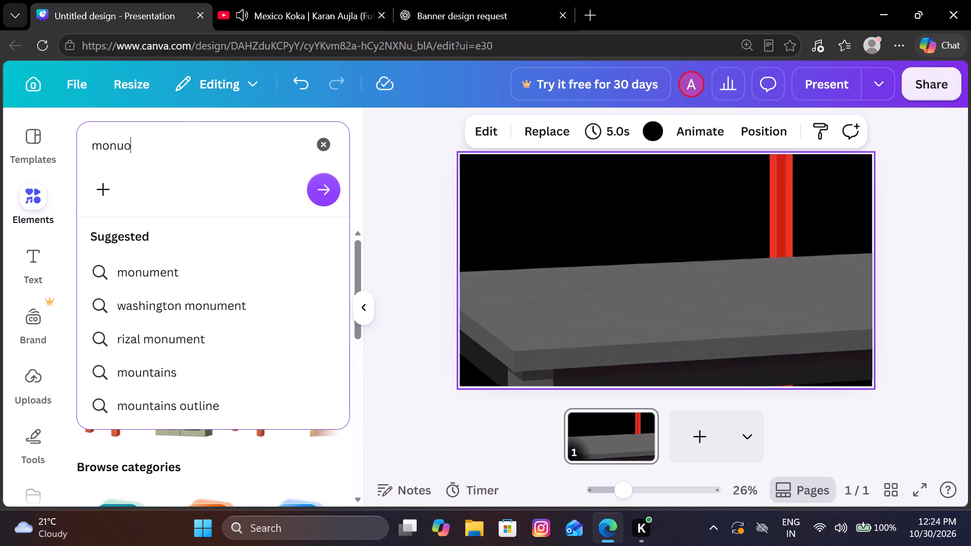
{"action": "key", "text": "BackSpace"}
{"action": "key", "text": "BackSpace"}
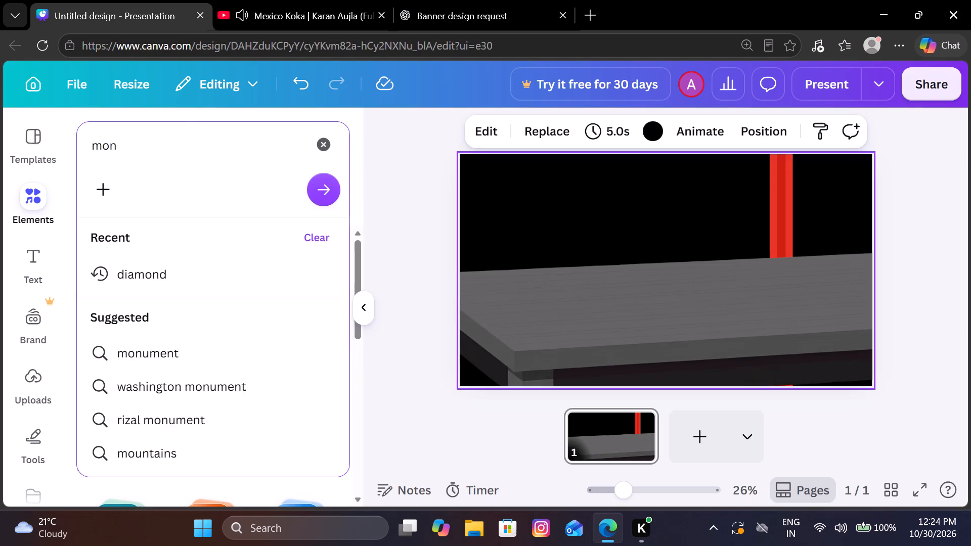
{"action": "key", "text": "i"}
{"action": "type", "text": "tor"}
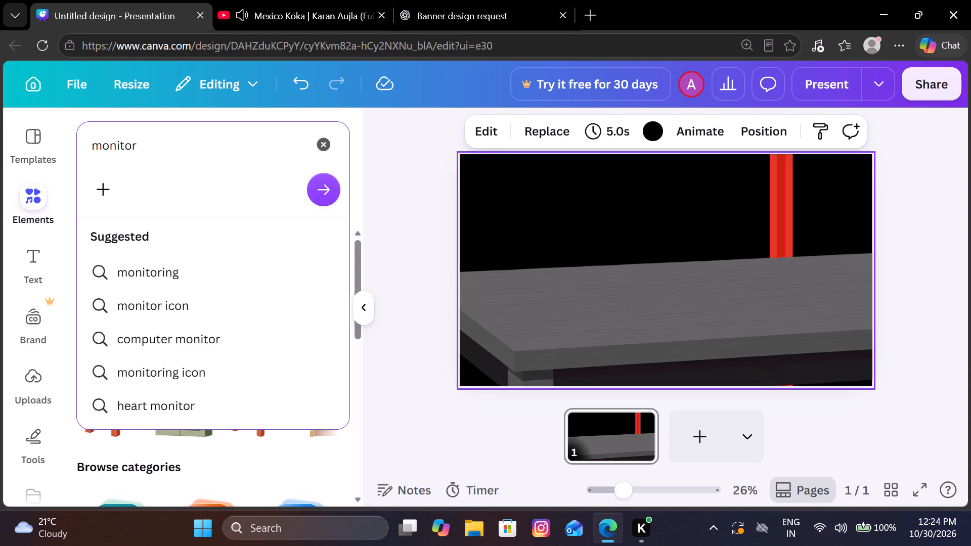
{"action": "key", "text": "Return"}
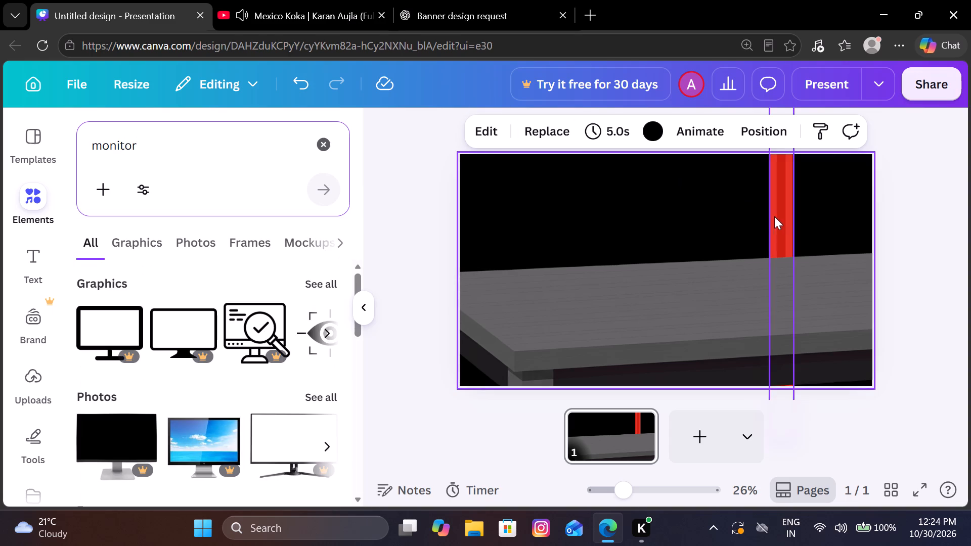
Move the red bar left so it stands about two-thirds of the way across the page.
{"action": "left_click_drag", "start_coordinate": [776, 216], "coordinate": [737, 212]}
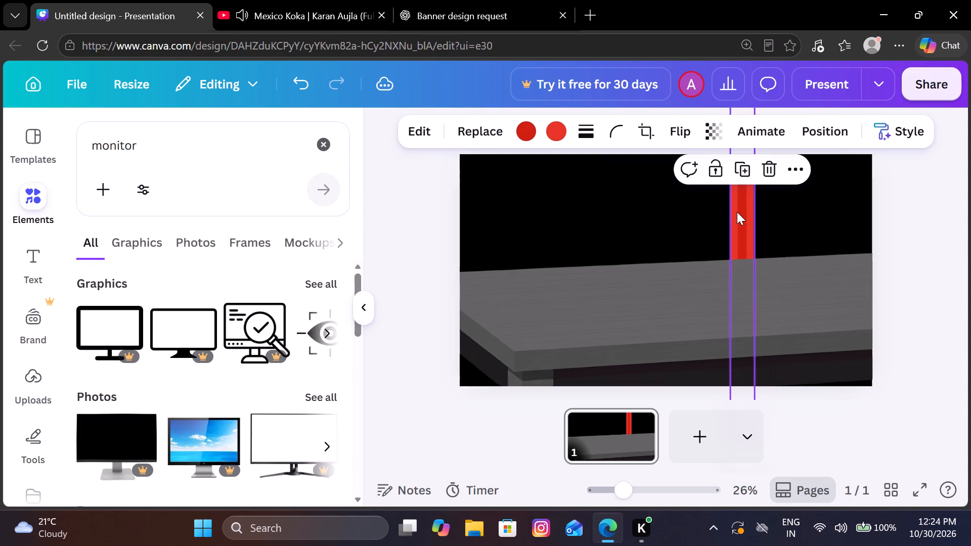
Browse the monitor graphics for a screen that suits the banner's desk scene.
{"action": "scroll", "coordinate": [250, 371], "scroll_direction": "down", "scroll_amount": 1}
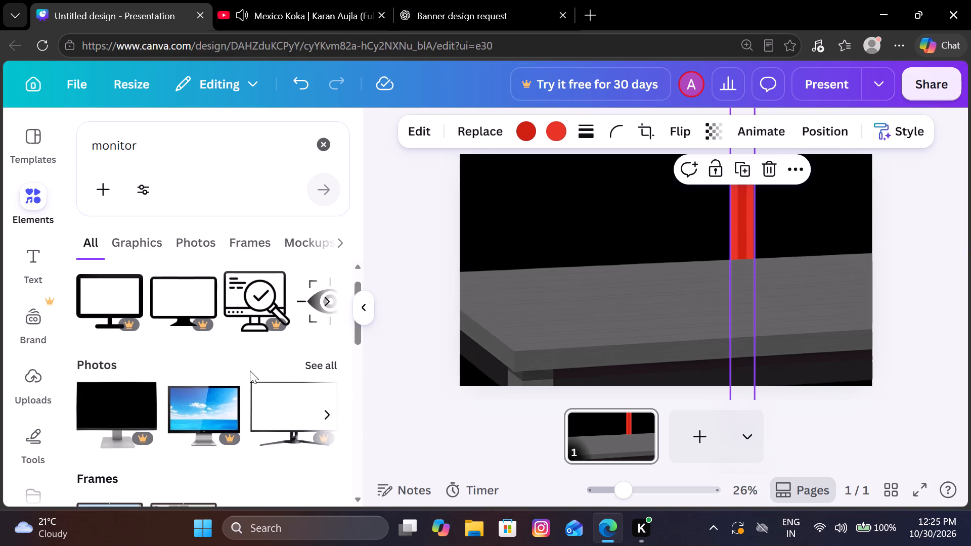
{"action": "left_click", "coordinate": [153, 238]}
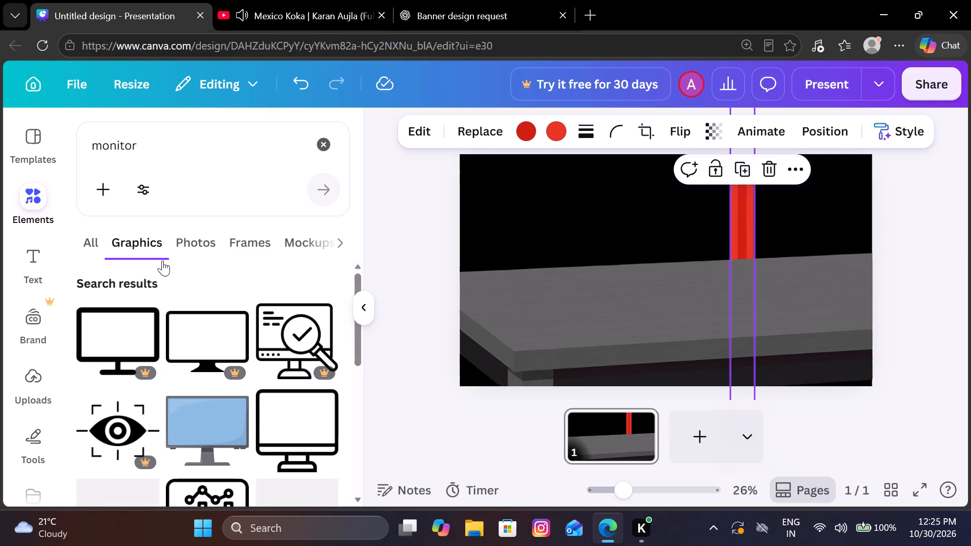
{"action": "scroll", "coordinate": [183, 345], "scroll_direction": "down", "scroll_amount": 6}
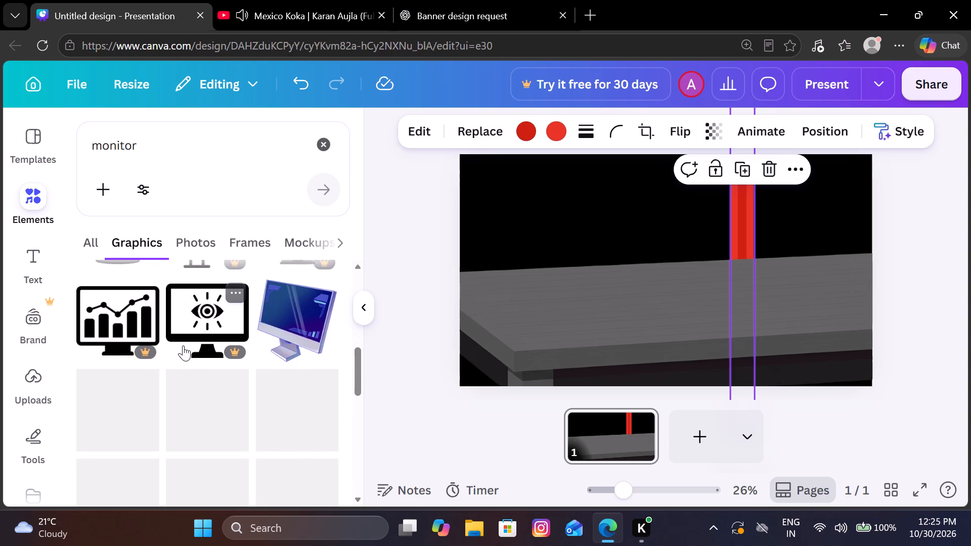
{"action": "scroll", "coordinate": [183, 345], "scroll_direction": "down", "scroll_amount": 3}
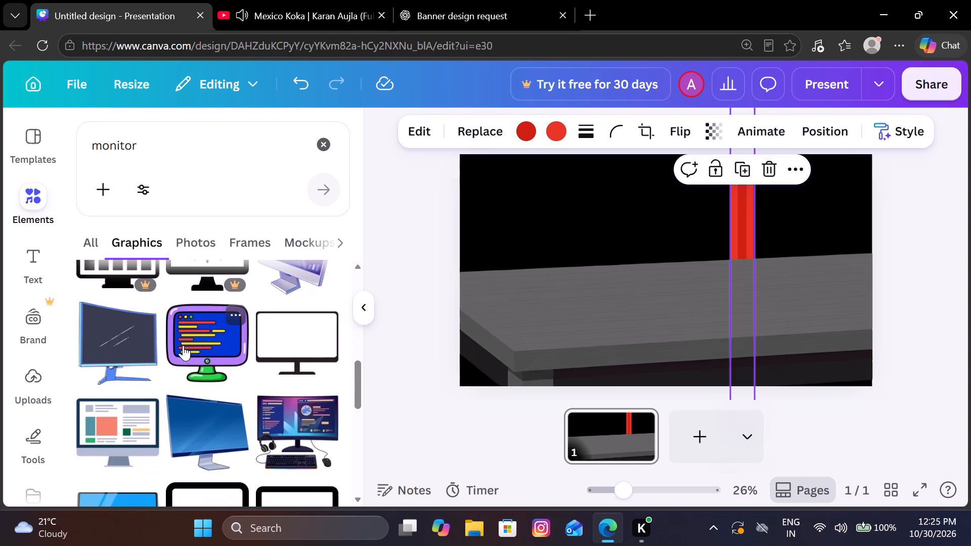
{"action": "scroll", "coordinate": [183, 345], "scroll_direction": "down", "scroll_amount": 1}
{"action": "scroll", "coordinate": [154, 392], "scroll_direction": "down", "scroll_amount": 1}
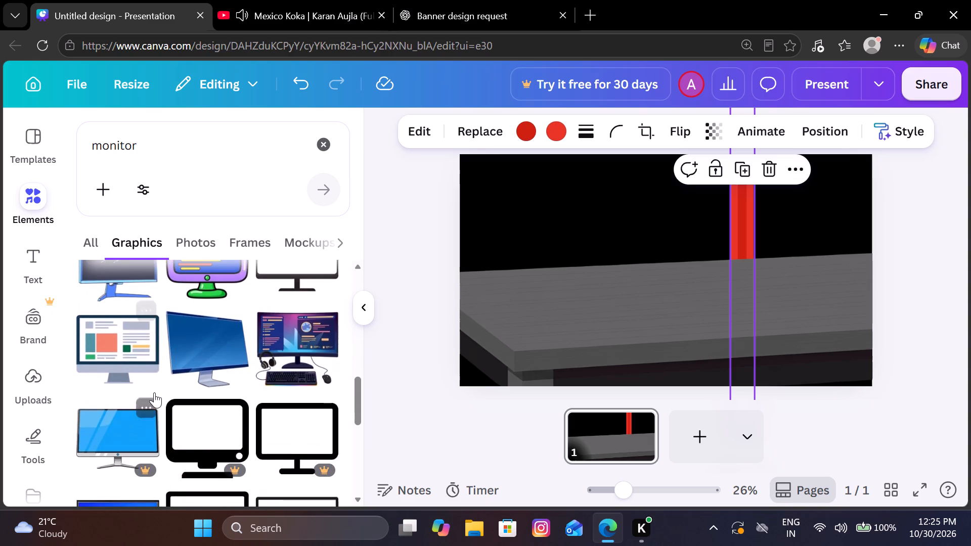
{"action": "scroll", "coordinate": [154, 392], "scroll_direction": "down", "scroll_amount": 3}
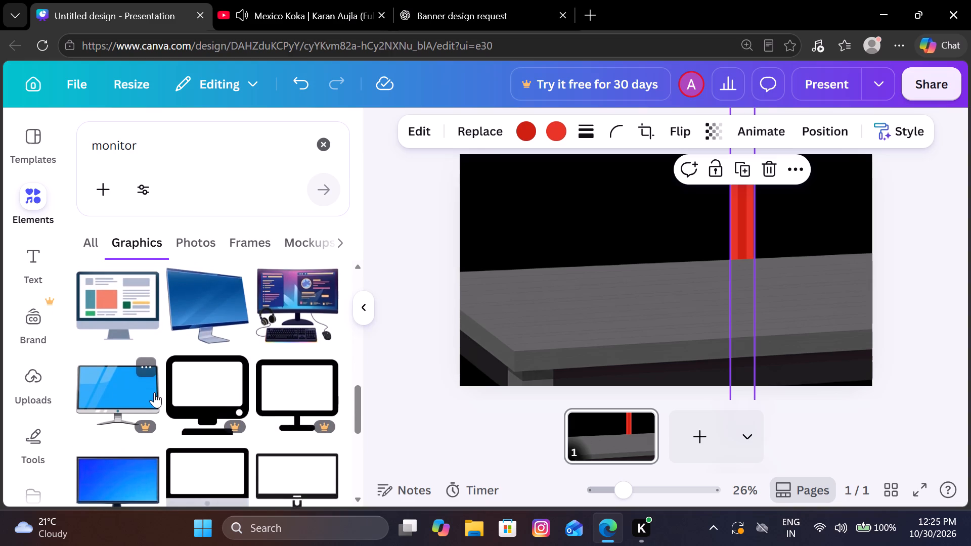
{"action": "scroll", "coordinate": [154, 392], "scroll_direction": "down", "scroll_amount": 2}
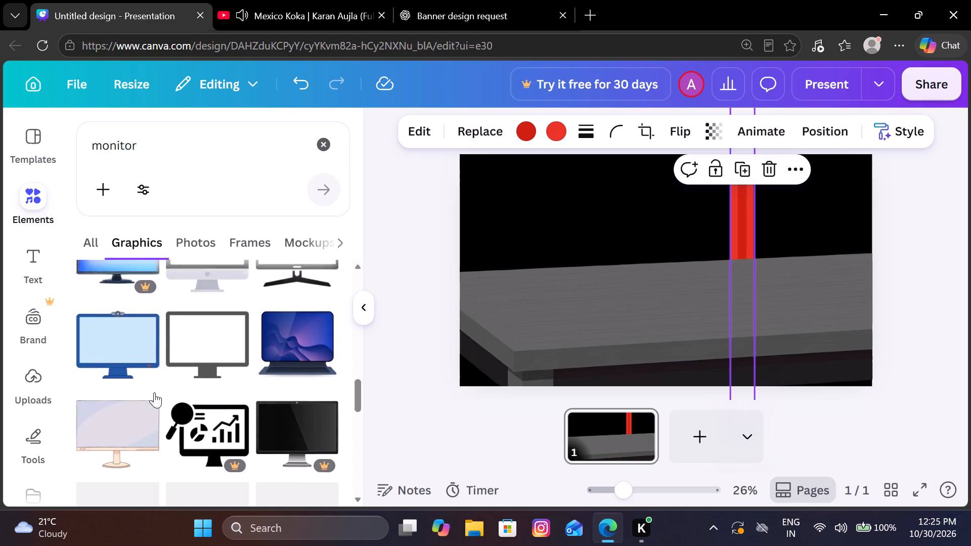
{"action": "scroll", "coordinate": [154, 392], "scroll_direction": "down", "scroll_amount": 8}
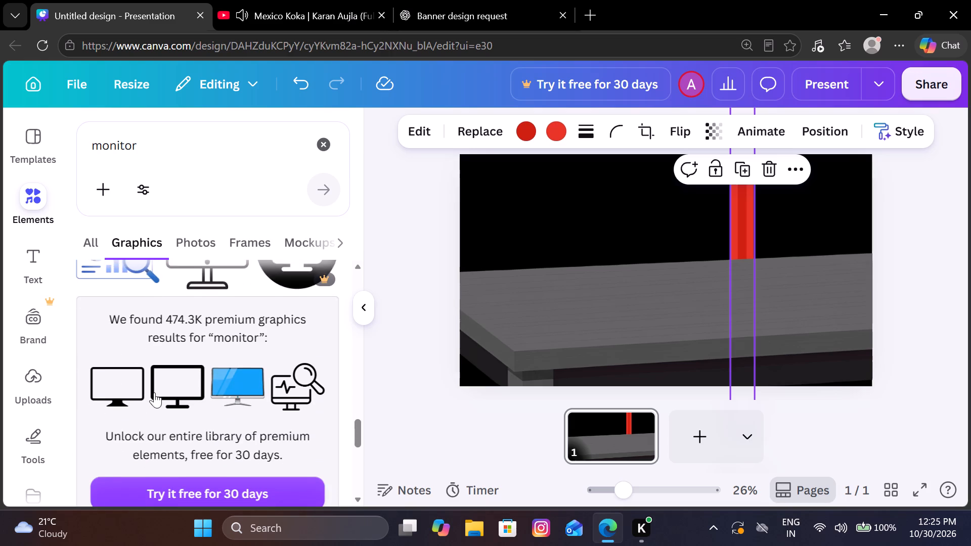
Browse the monitor photos for a dark, angled screen that suits the desk scene.
{"action": "left_click", "coordinate": [193, 245]}
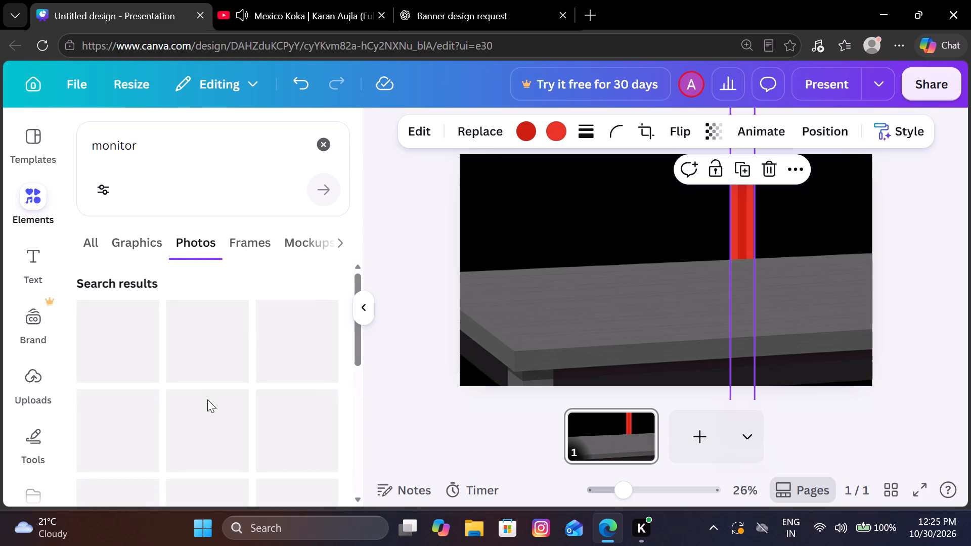
{"action": "scroll", "coordinate": [162, 382], "scroll_direction": "down", "scroll_amount": 4}
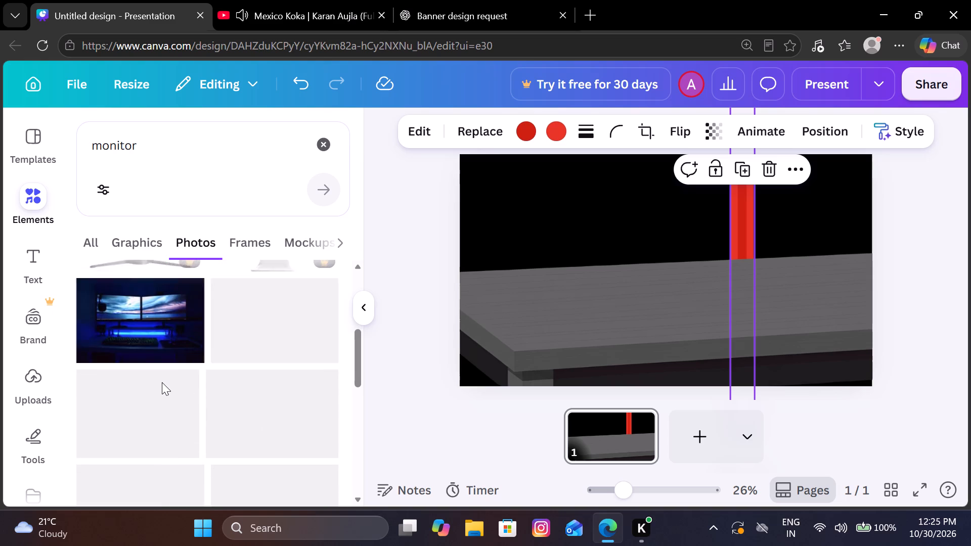
{"action": "scroll", "coordinate": [162, 382], "scroll_direction": "down", "scroll_amount": 1}
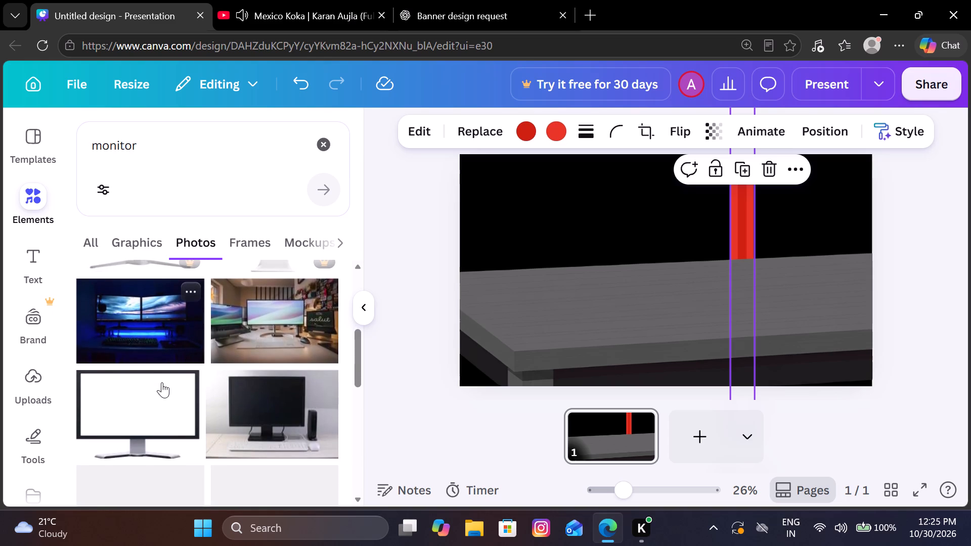
{"action": "scroll", "coordinate": [162, 382], "scroll_direction": "down", "scroll_amount": 4}
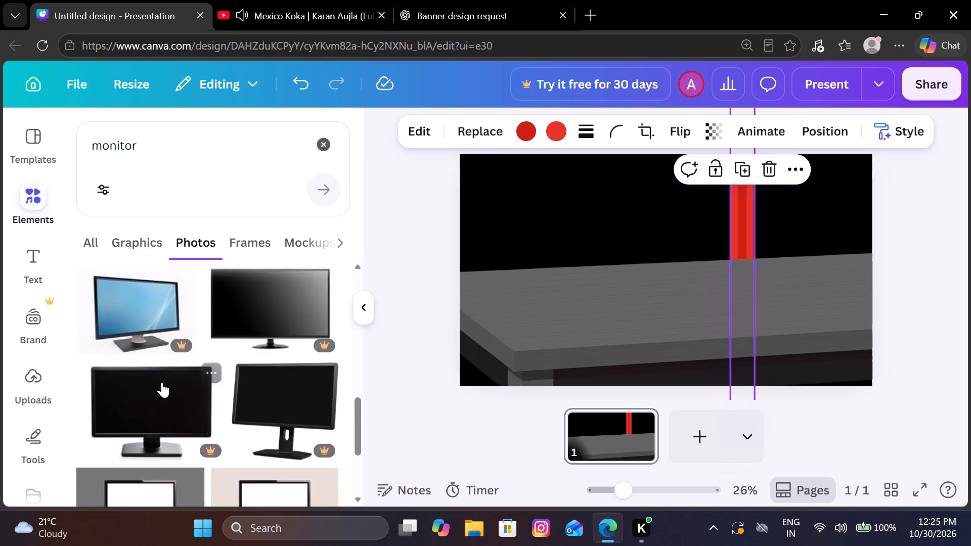
{"action": "scroll", "coordinate": [162, 382], "scroll_direction": "down", "scroll_amount": 5}
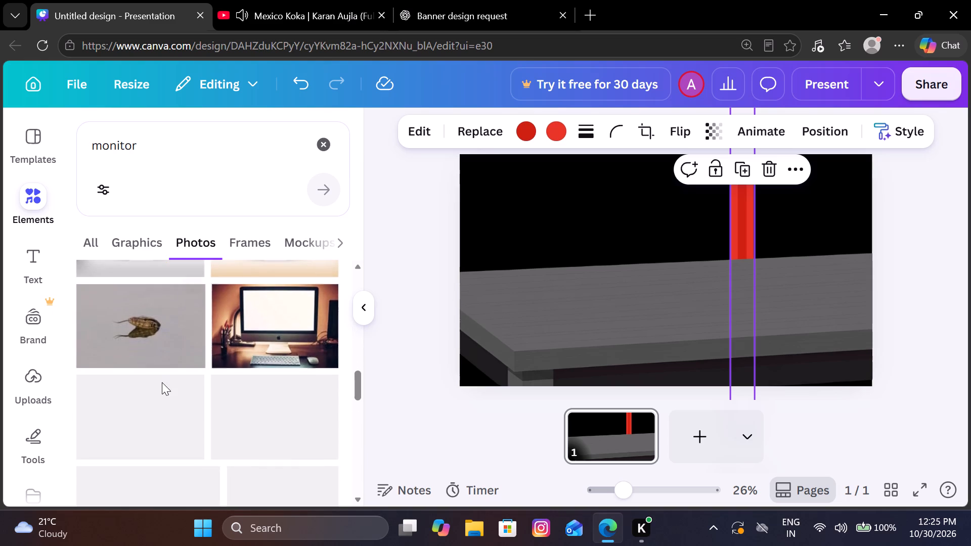
{"action": "scroll", "coordinate": [162, 382], "scroll_direction": "down", "scroll_amount": 2}
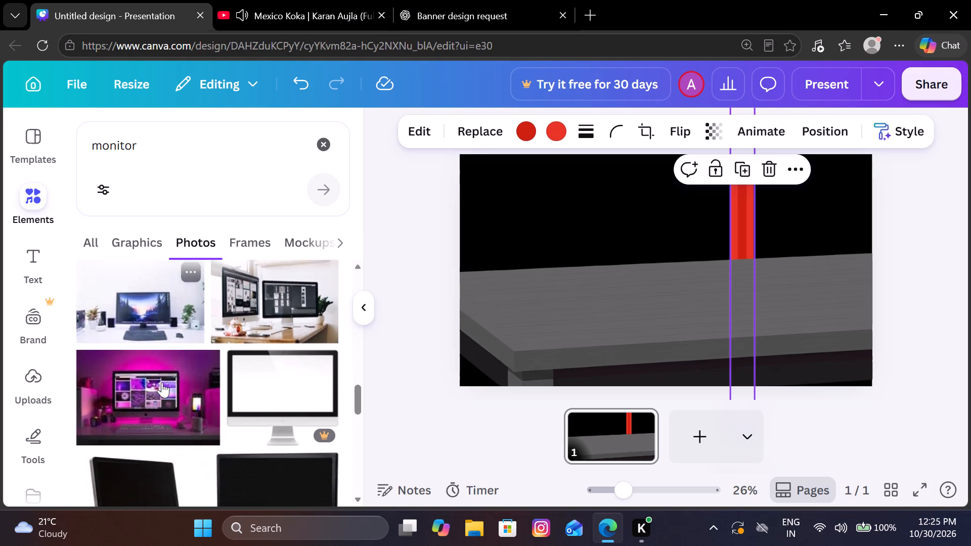
{"action": "scroll", "coordinate": [162, 382], "scroll_direction": "down", "scroll_amount": 2}
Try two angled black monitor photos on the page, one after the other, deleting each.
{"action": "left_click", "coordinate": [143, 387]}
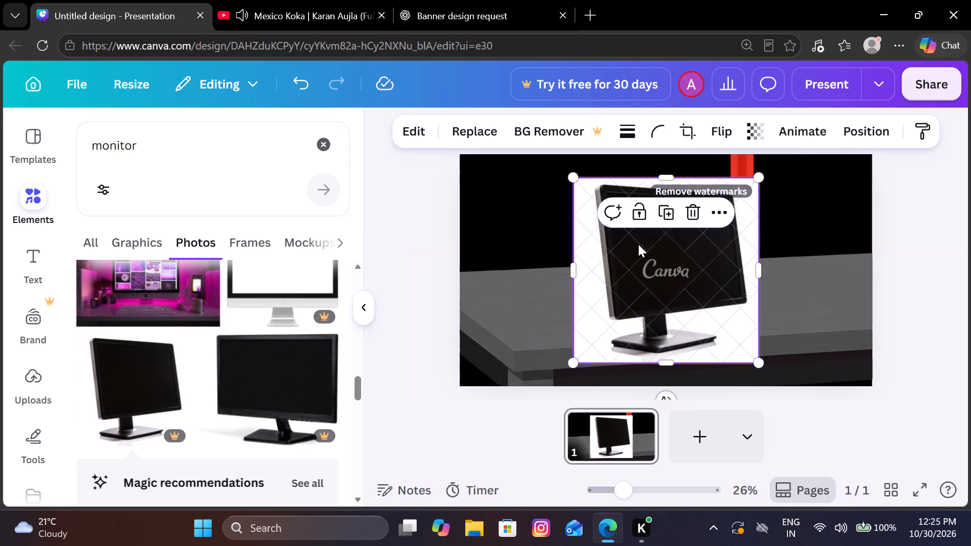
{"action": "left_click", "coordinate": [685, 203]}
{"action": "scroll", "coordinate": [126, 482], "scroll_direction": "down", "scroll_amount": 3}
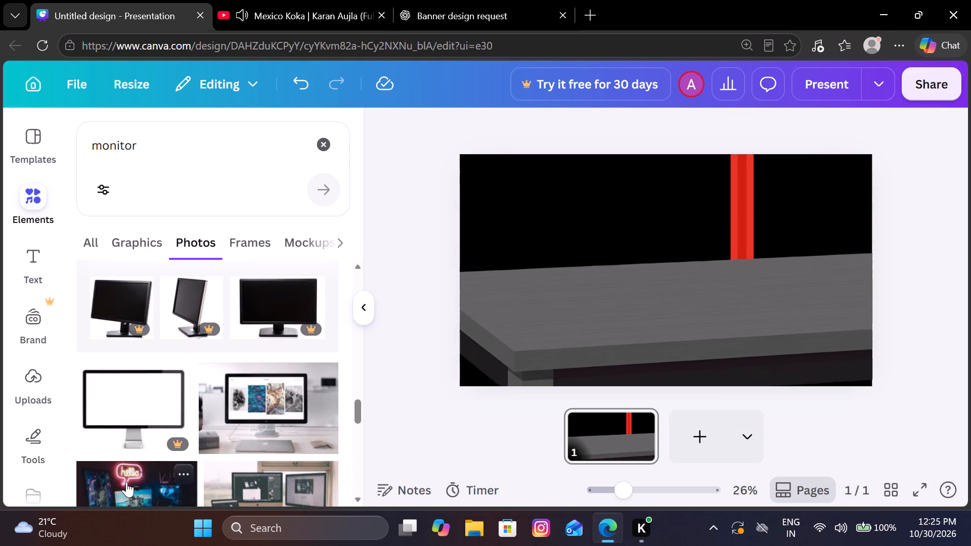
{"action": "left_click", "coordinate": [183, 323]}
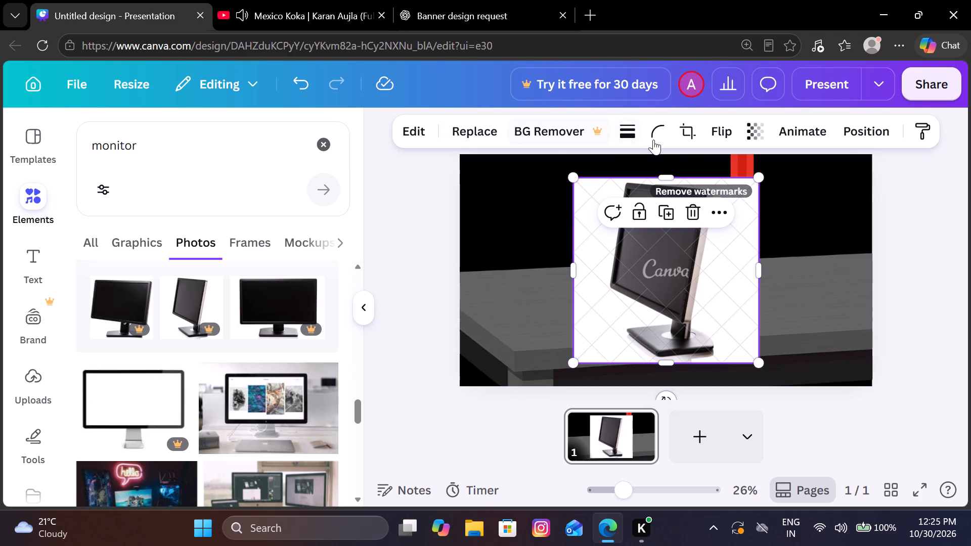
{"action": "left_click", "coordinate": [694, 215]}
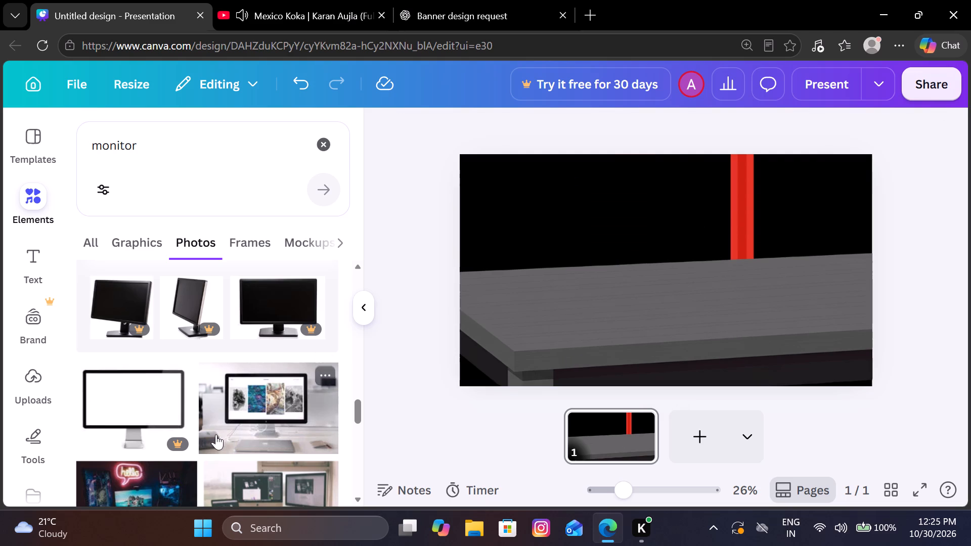
Browse further through the monitor photos for a dark, angled screen that suits the desk scene.
{"action": "scroll", "coordinate": [216, 434], "scroll_direction": "down", "scroll_amount": 4}
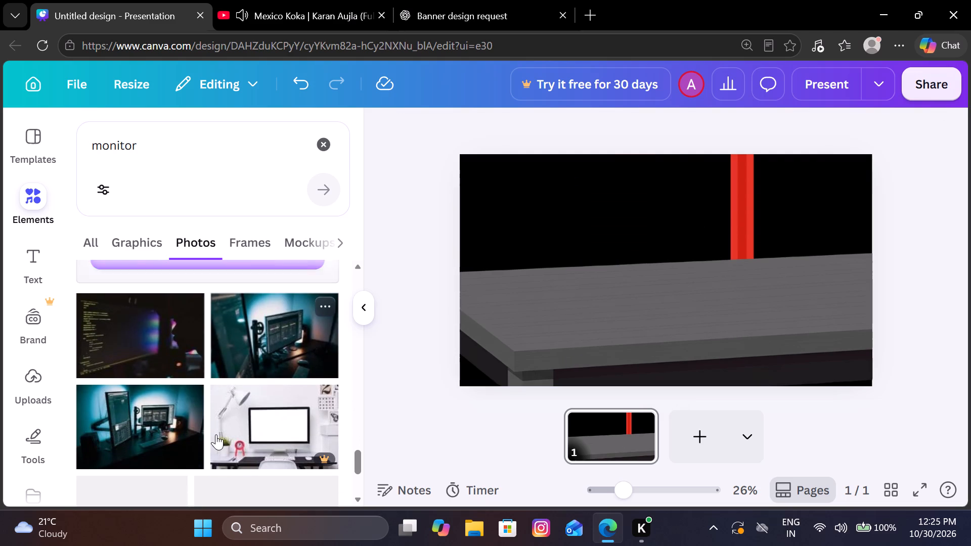
{"action": "scroll", "coordinate": [216, 434], "scroll_direction": "down", "scroll_amount": 3}
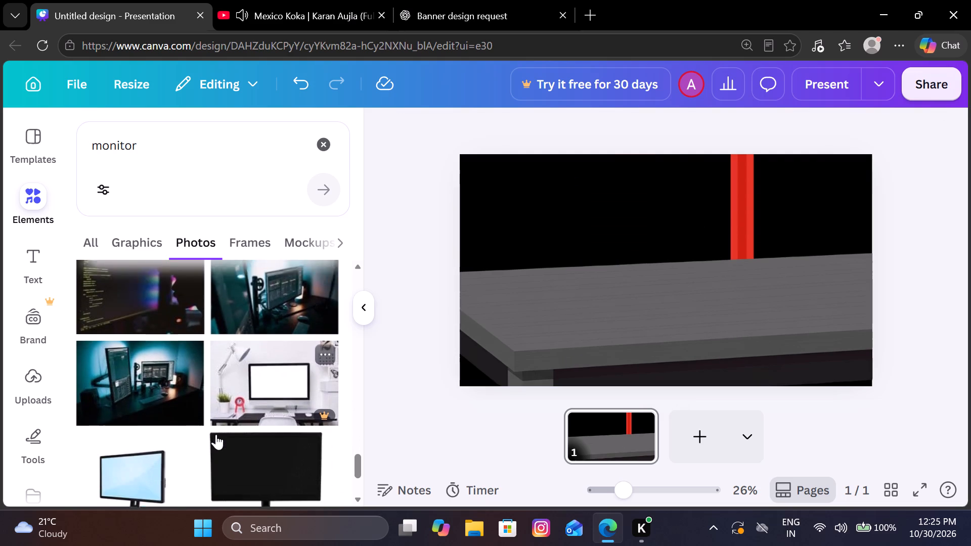
{"action": "scroll", "coordinate": [216, 434], "scroll_direction": "down", "scroll_amount": 1}
{"action": "scroll", "coordinate": [269, 291], "scroll_direction": "down", "scroll_amount": 1}
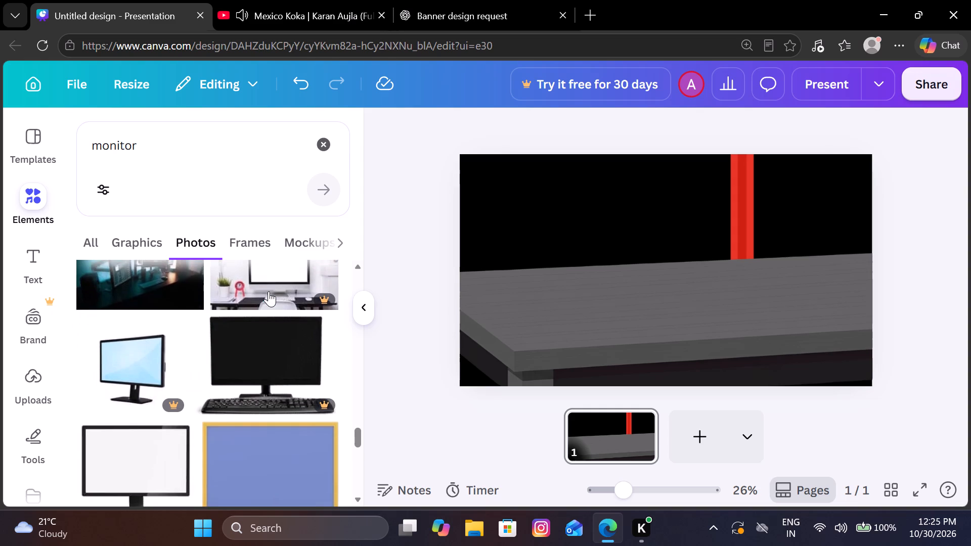
{"action": "scroll", "coordinate": [269, 291], "scroll_direction": "down", "scroll_amount": 4}
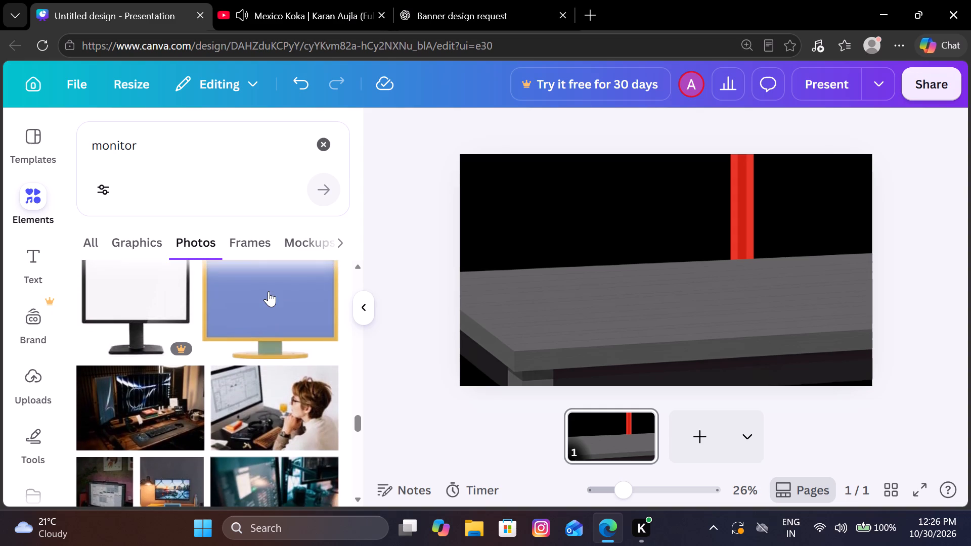
{"action": "scroll", "coordinate": [269, 291], "scroll_direction": "down", "scroll_amount": 3}
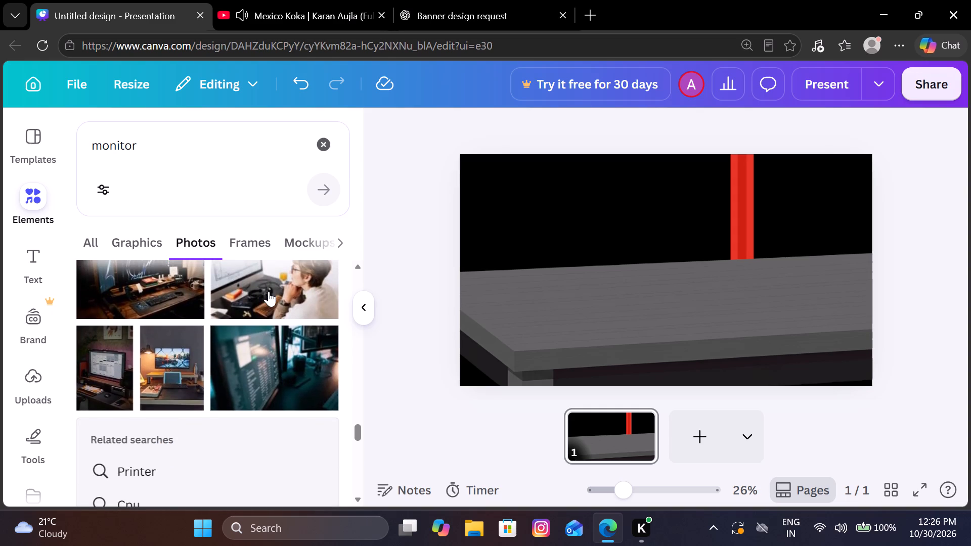
{"action": "scroll", "coordinate": [269, 291], "scroll_direction": "down", "scroll_amount": 5}
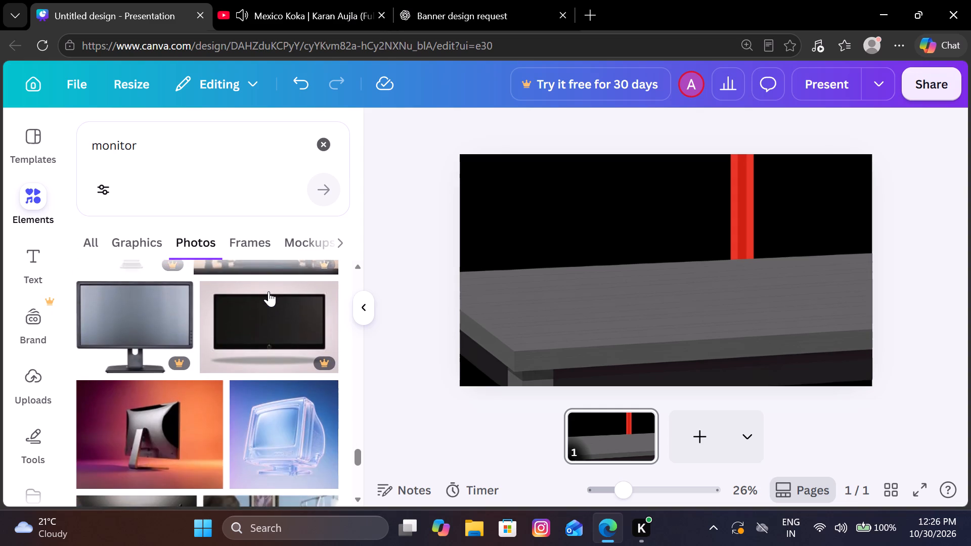
{"action": "scroll", "coordinate": [269, 291], "scroll_direction": "down", "scroll_amount": 2}
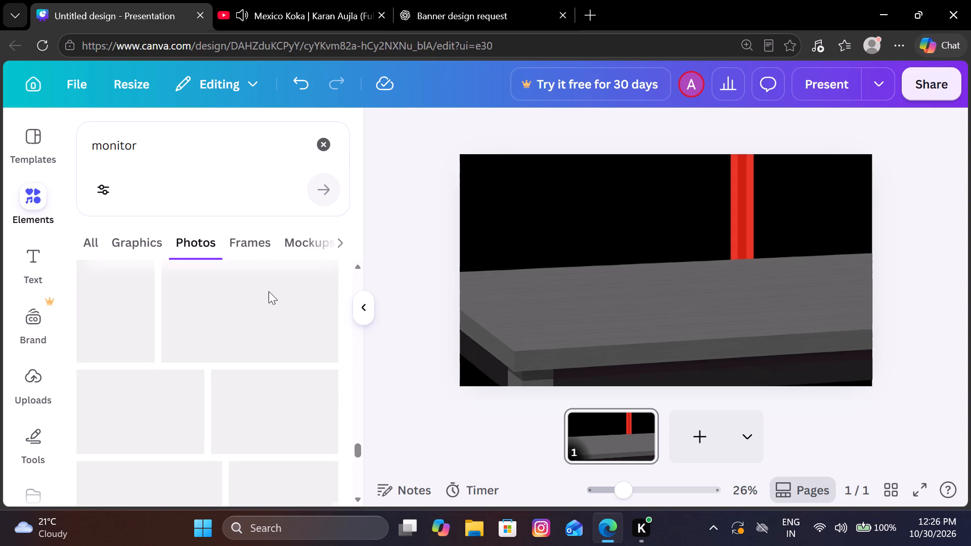
{"action": "scroll", "coordinate": [269, 291], "scroll_direction": "down", "scroll_amount": 1}
{"action": "scroll", "coordinate": [217, 376], "scroll_direction": "down", "scroll_amount": 1}
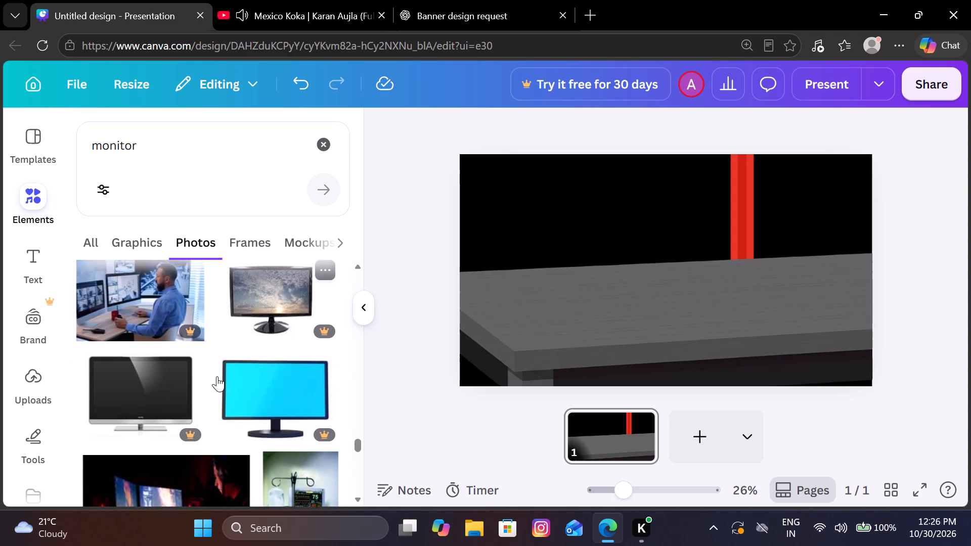
{"action": "scroll", "coordinate": [217, 376], "scroll_direction": "down", "scroll_amount": 3}
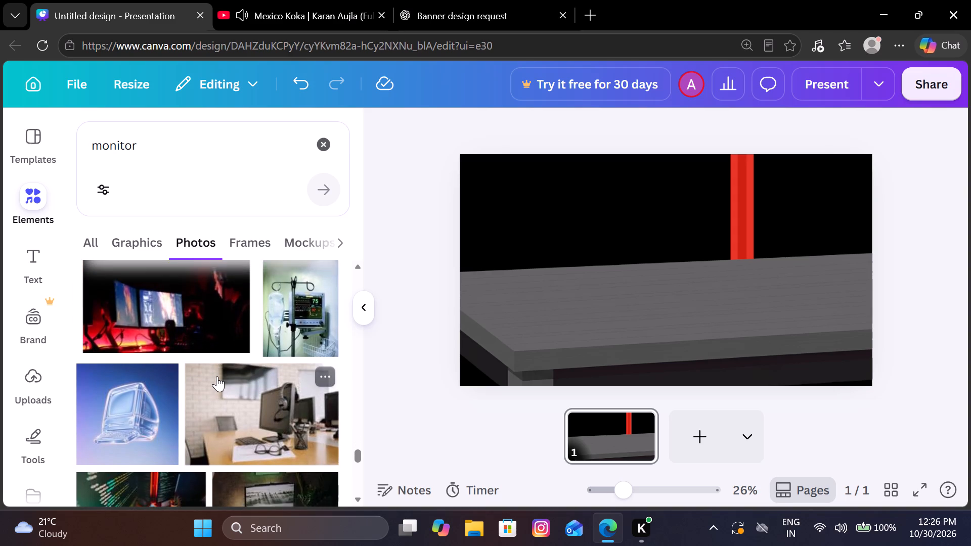
{"action": "scroll", "coordinate": [217, 376], "scroll_direction": "down", "scroll_amount": 2}
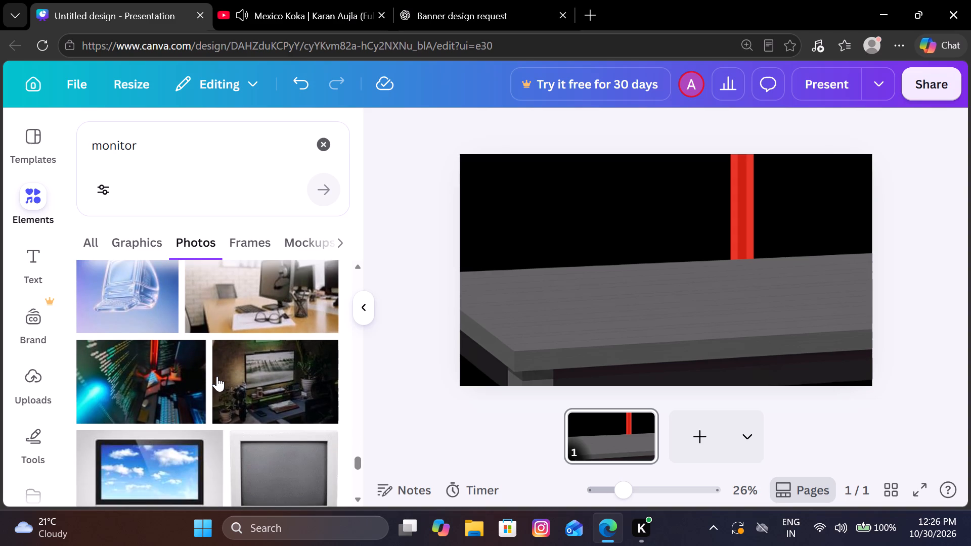
{"action": "scroll", "coordinate": [217, 376], "scroll_direction": "down", "scroll_amount": 5}
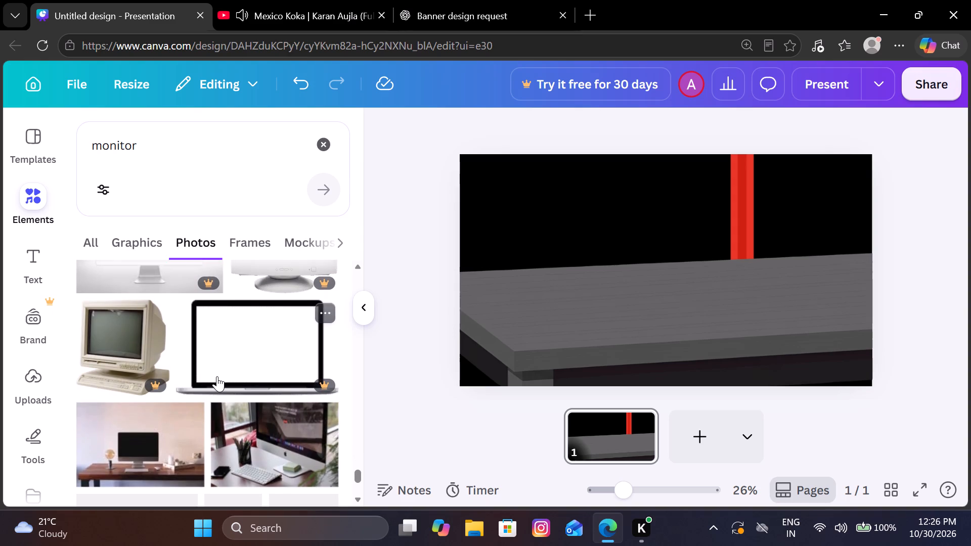
{"action": "scroll", "coordinate": [217, 376], "scroll_direction": "down", "scroll_amount": 2}
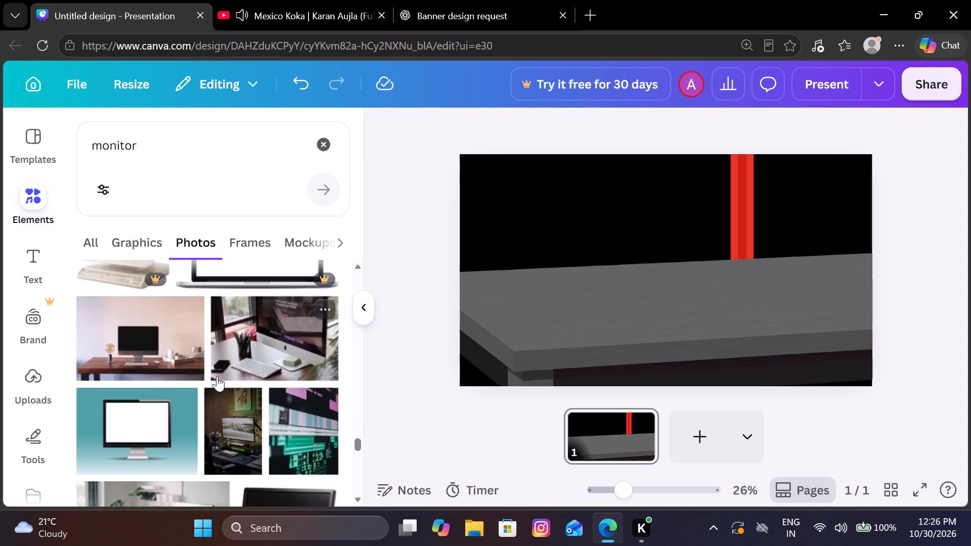
{"action": "scroll", "coordinate": [217, 376], "scroll_direction": "down", "scroll_amount": 2}
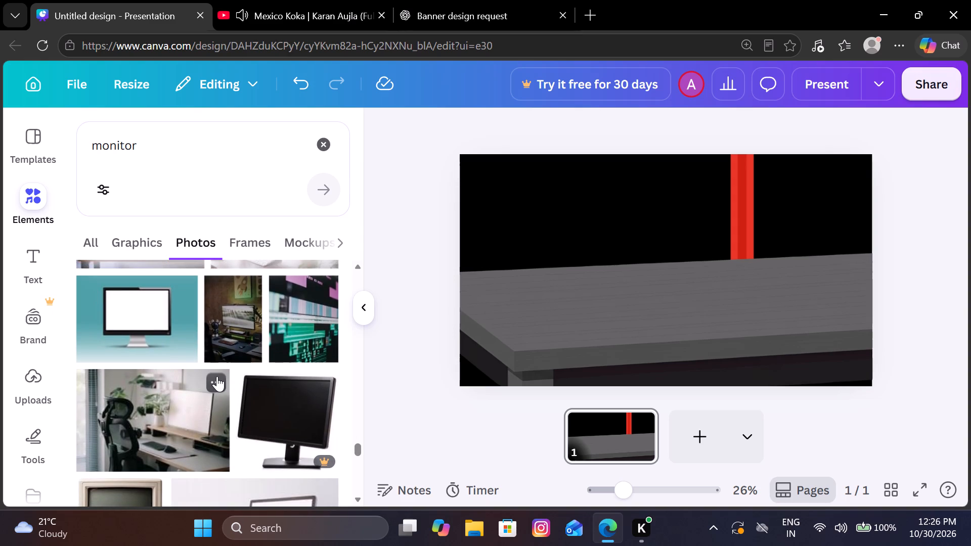
{"action": "scroll", "coordinate": [217, 376], "scroll_direction": "down", "scroll_amount": 2}
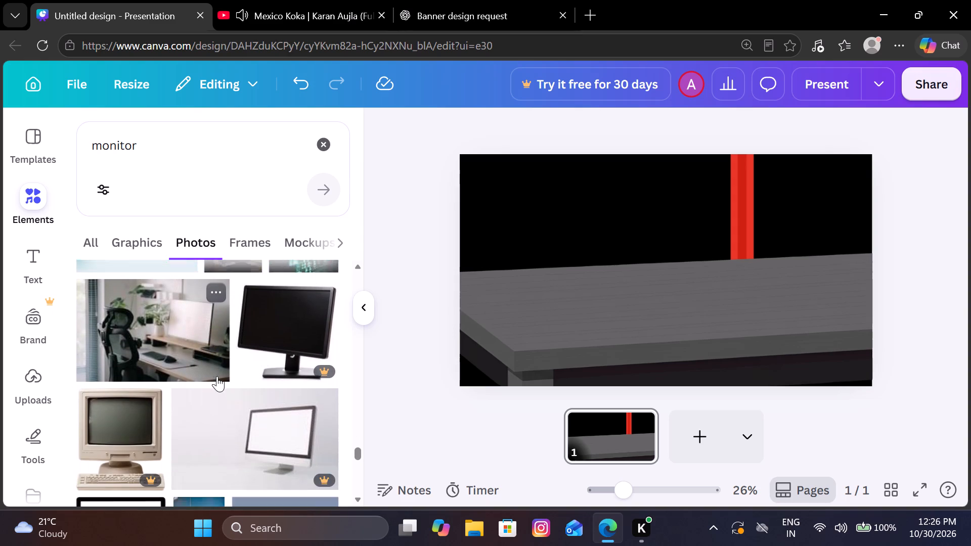
{"action": "scroll", "coordinate": [217, 376], "scroll_direction": "down", "scroll_amount": 6}
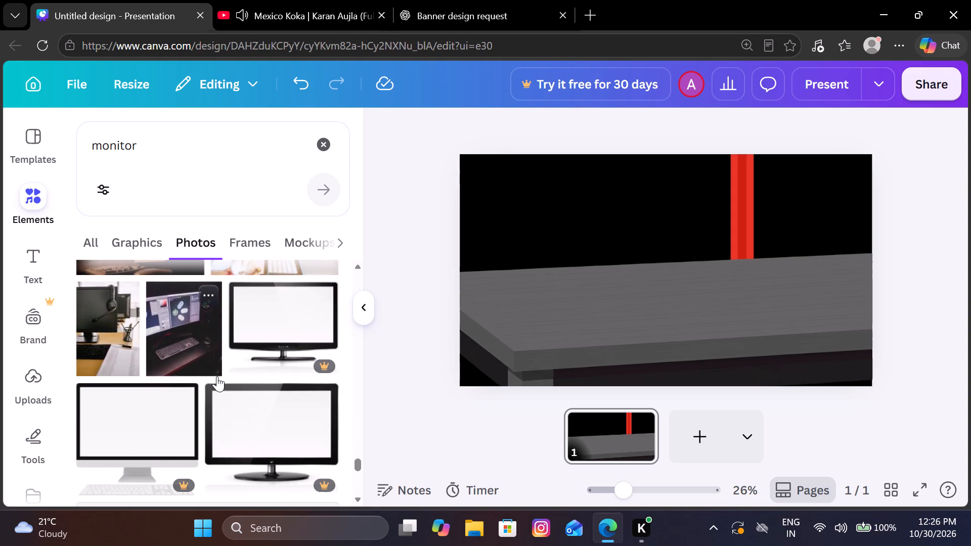
{"action": "scroll", "coordinate": [217, 376], "scroll_direction": "down", "scroll_amount": 5}
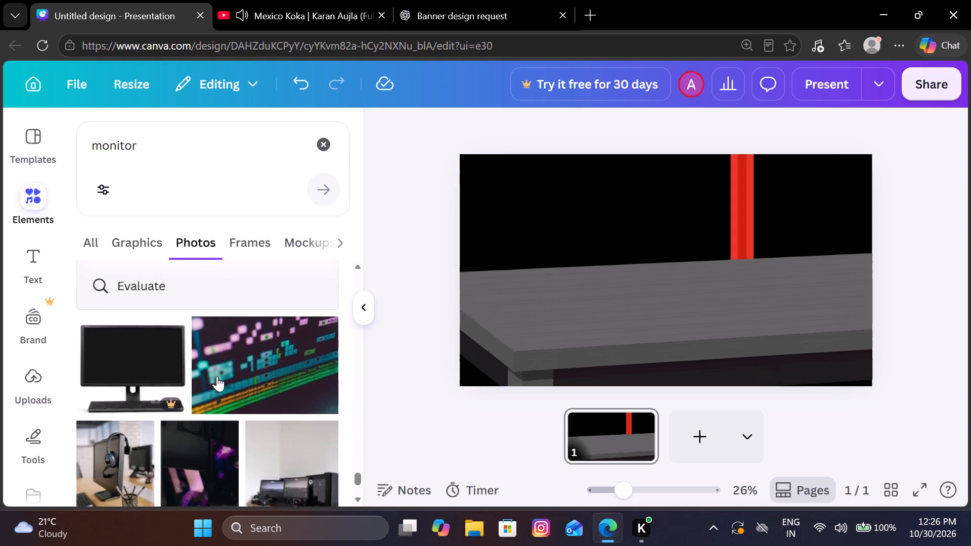
{"action": "scroll", "coordinate": [217, 376], "scroll_direction": "down", "scroll_amount": 4}
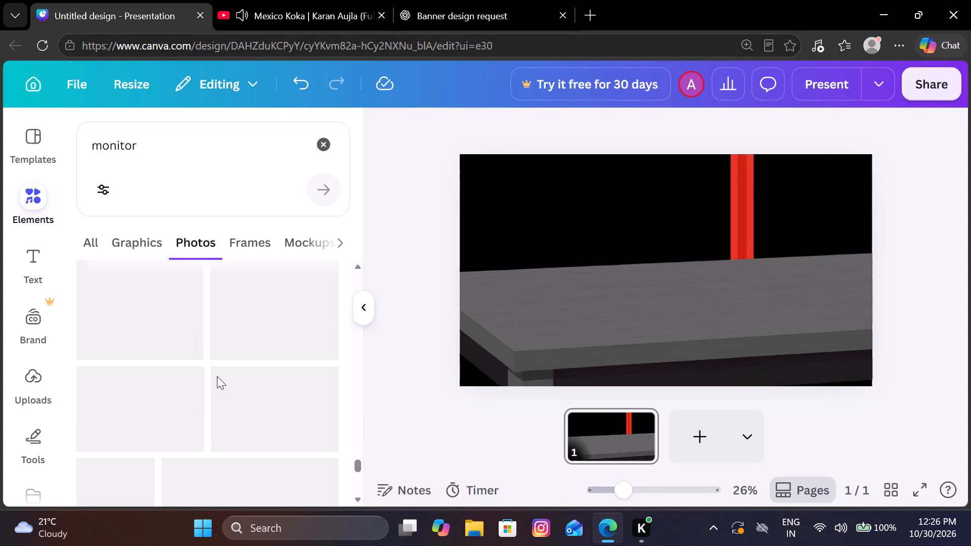
{"action": "scroll", "coordinate": [217, 376], "scroll_direction": "up", "scroll_amount": 3}
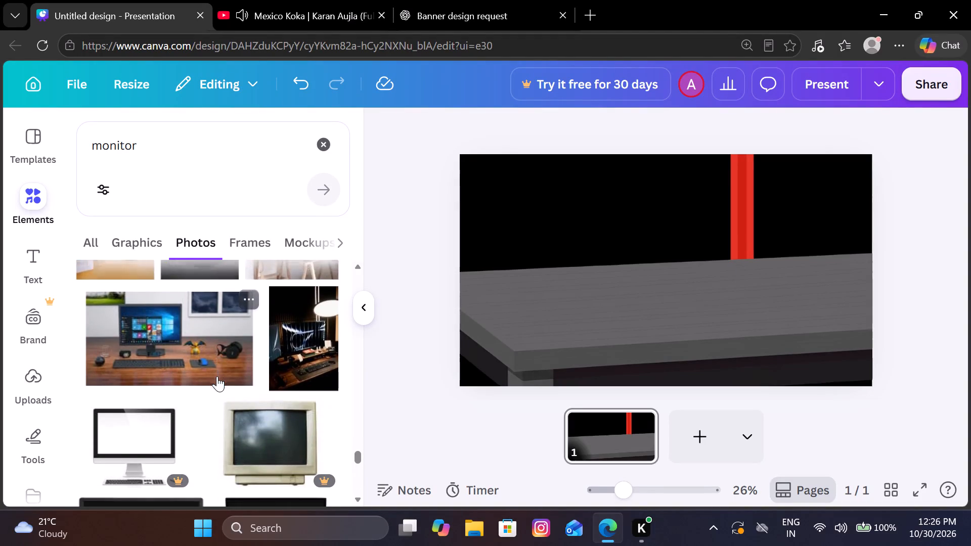
{"action": "scroll", "coordinate": [217, 376], "scroll_direction": "down", "scroll_amount": 1}
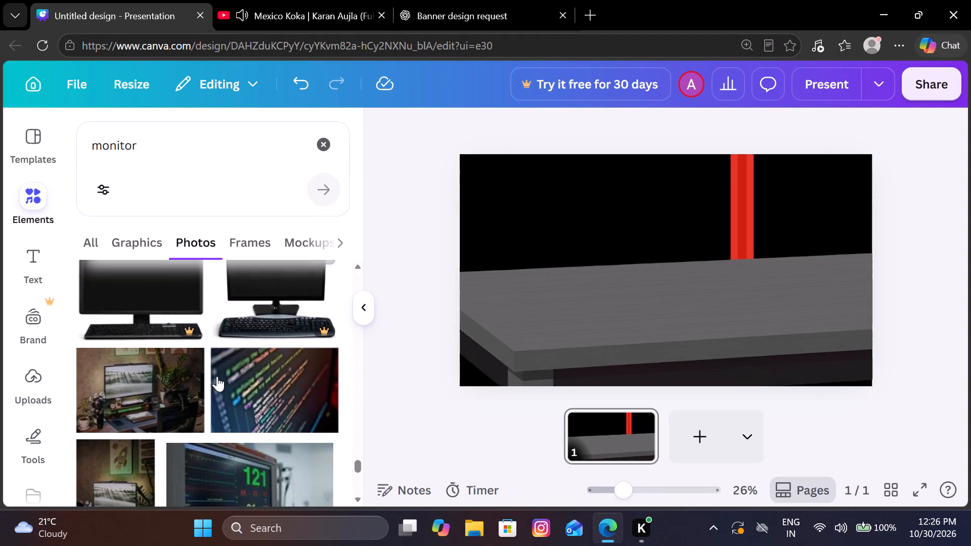
{"action": "scroll", "coordinate": [217, 376], "scroll_direction": "down", "scroll_amount": 4}
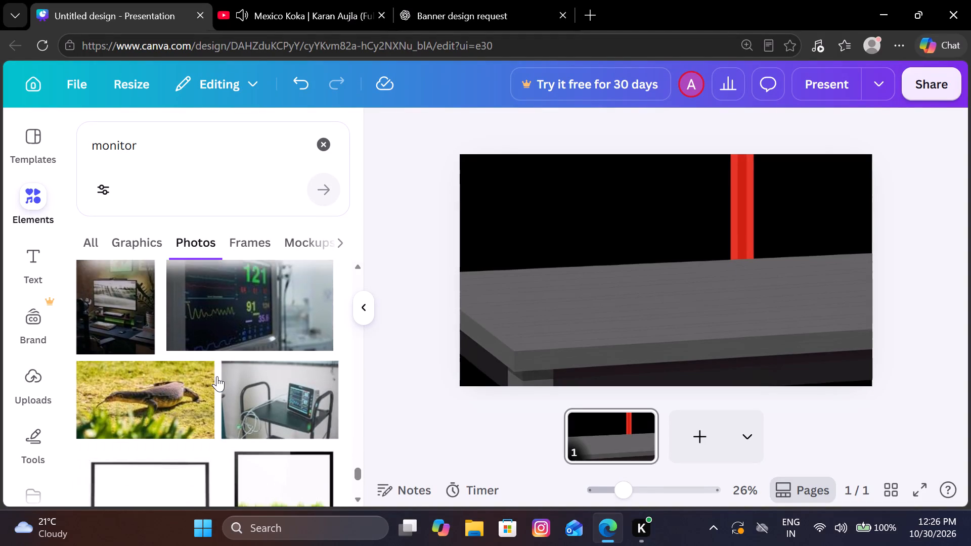
{"action": "scroll", "coordinate": [217, 376], "scroll_direction": "down", "scroll_amount": 3}
Add the office desk photo showing an angled black monitor with a headset hanging on it to the page.
{"action": "scroll", "coordinate": [217, 376], "scroll_direction": "up", "scroll_amount": 1}
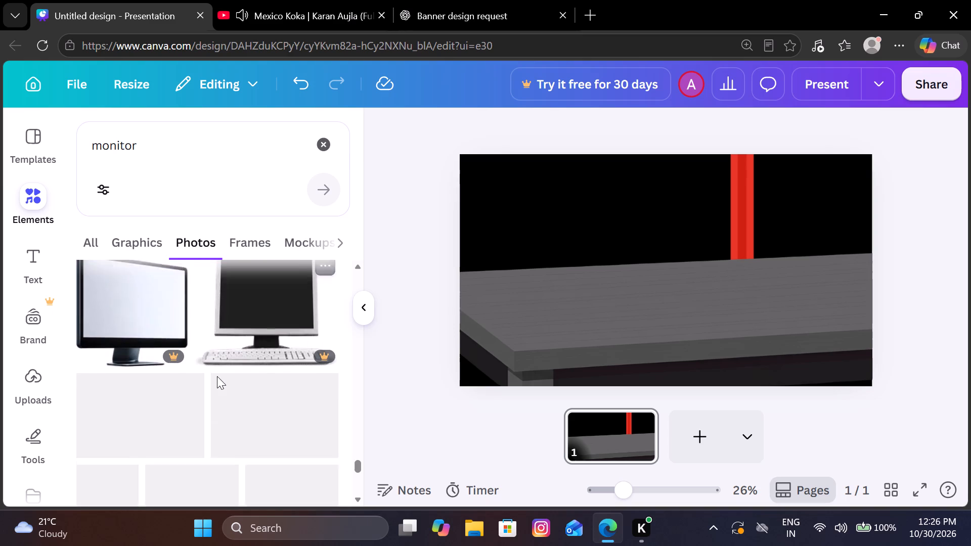
{"action": "scroll", "coordinate": [217, 376], "scroll_direction": "up", "scroll_amount": 8}
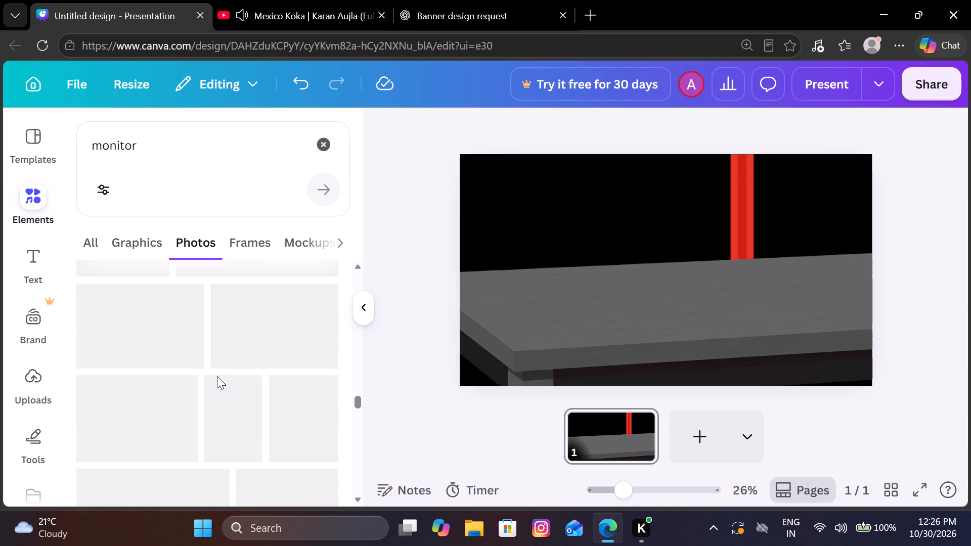
{"action": "scroll", "coordinate": [217, 376], "scroll_direction": "up", "scroll_amount": 1}
{"action": "scroll", "coordinate": [245, 326], "scroll_direction": "up", "scroll_amount": 1}
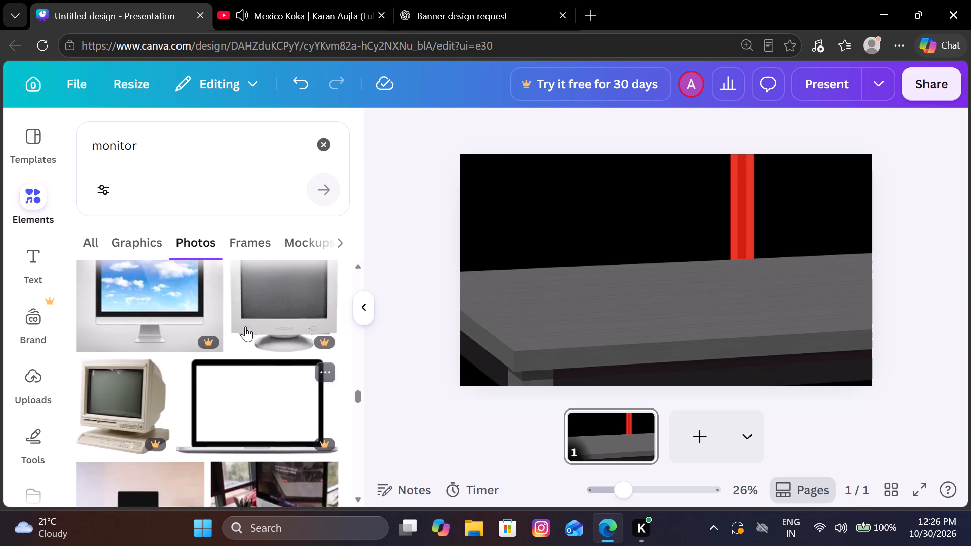
{"action": "scroll", "coordinate": [245, 326], "scroll_direction": "up", "scroll_amount": 3}
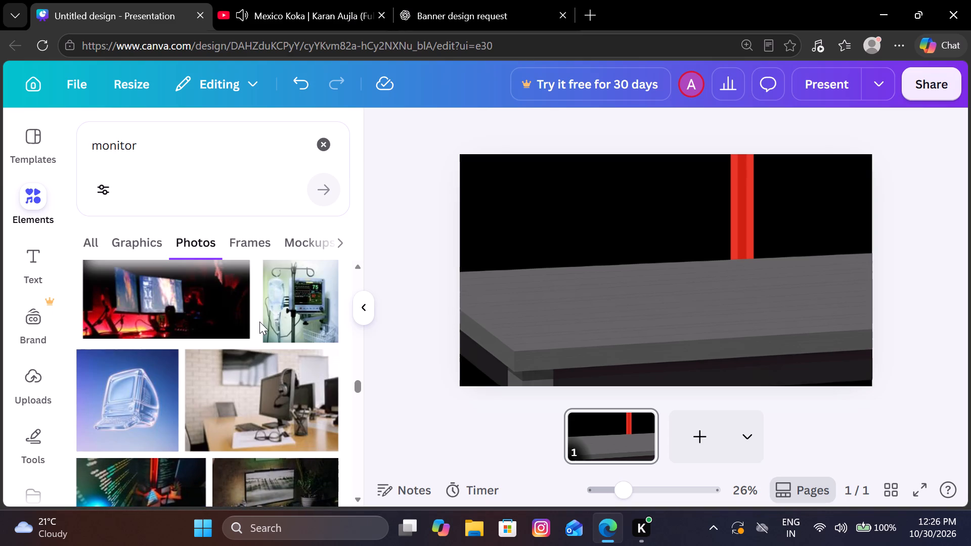
{"action": "left_click", "coordinate": [266, 394]}
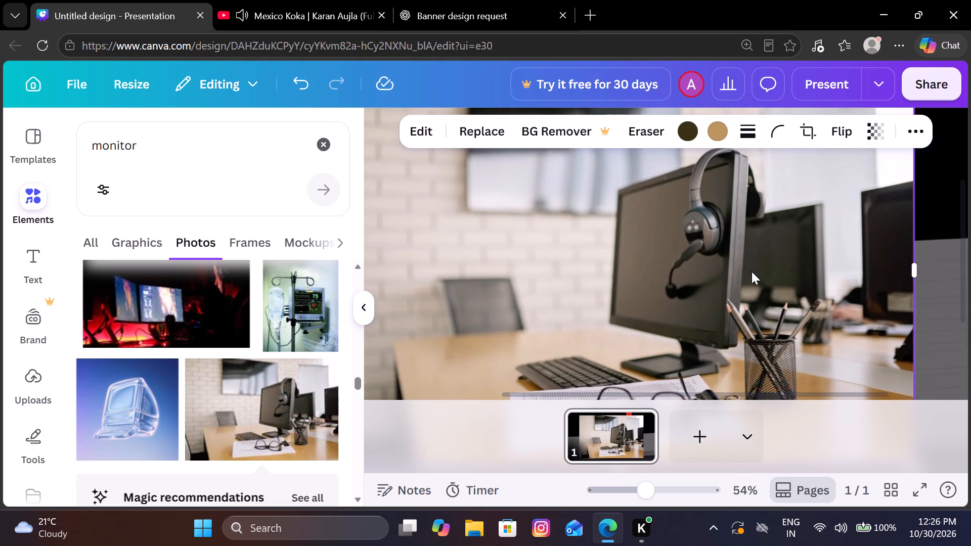
Erase a strip of background along the left edge of the photo's front monitor with the Pixel Eraser.
{"action": "left_click", "coordinate": [642, 134]}
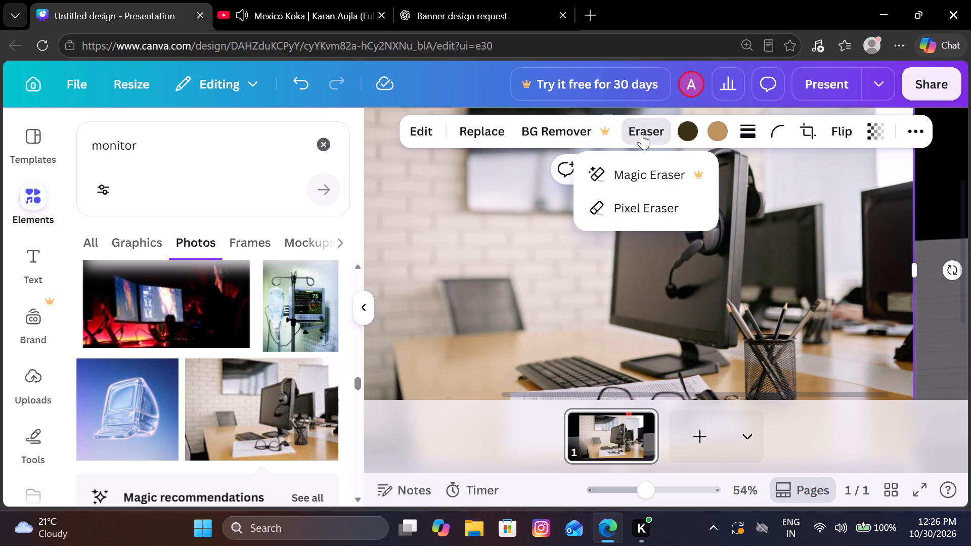
{"action": "left_click", "coordinate": [640, 211]}
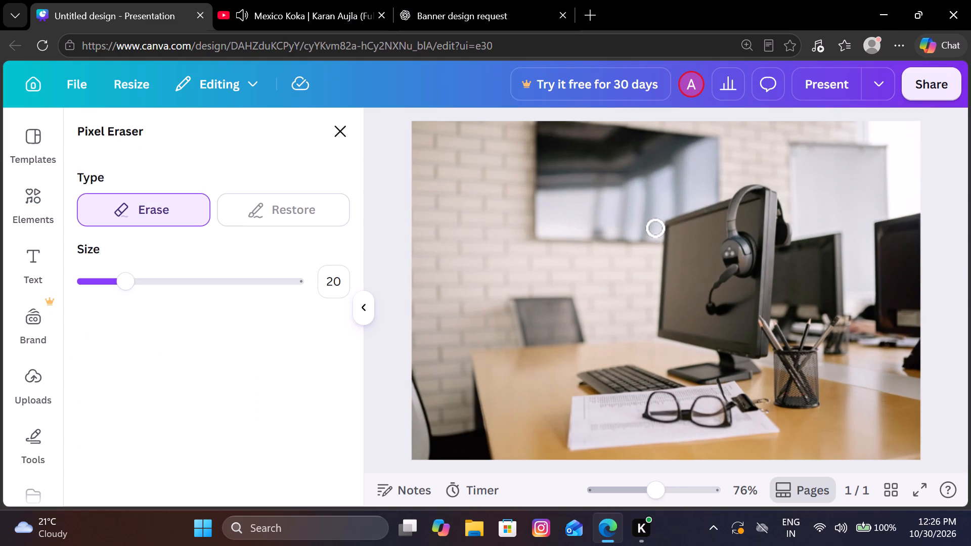
{"action": "left_click_drag", "start_coordinate": [656, 229], "coordinate": [651, 313]}
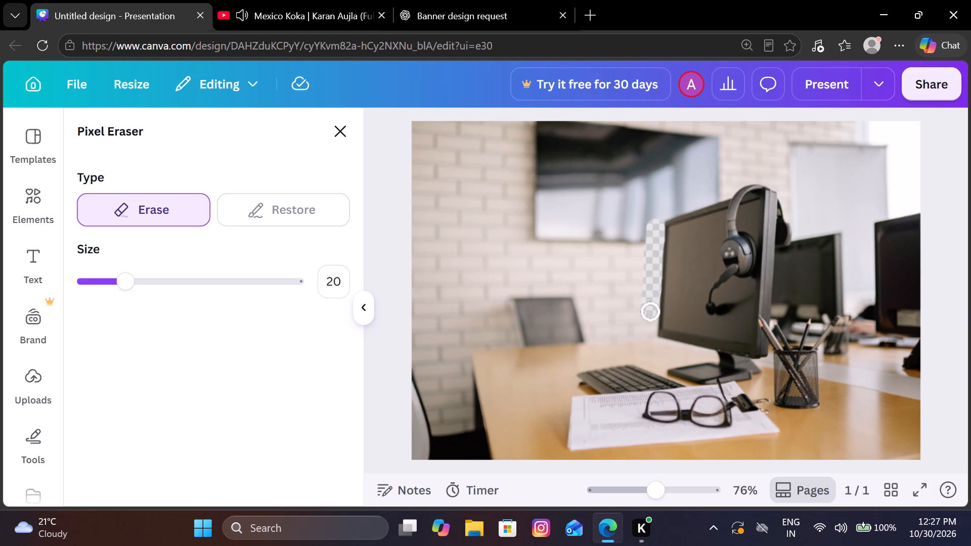
{"action": "left_click_drag", "start_coordinate": [651, 313], "coordinate": [664, 347]}
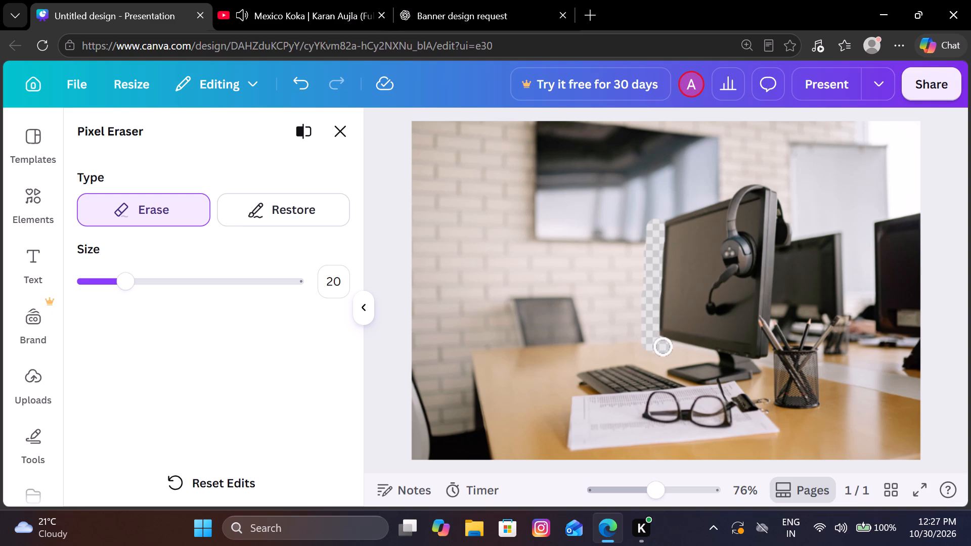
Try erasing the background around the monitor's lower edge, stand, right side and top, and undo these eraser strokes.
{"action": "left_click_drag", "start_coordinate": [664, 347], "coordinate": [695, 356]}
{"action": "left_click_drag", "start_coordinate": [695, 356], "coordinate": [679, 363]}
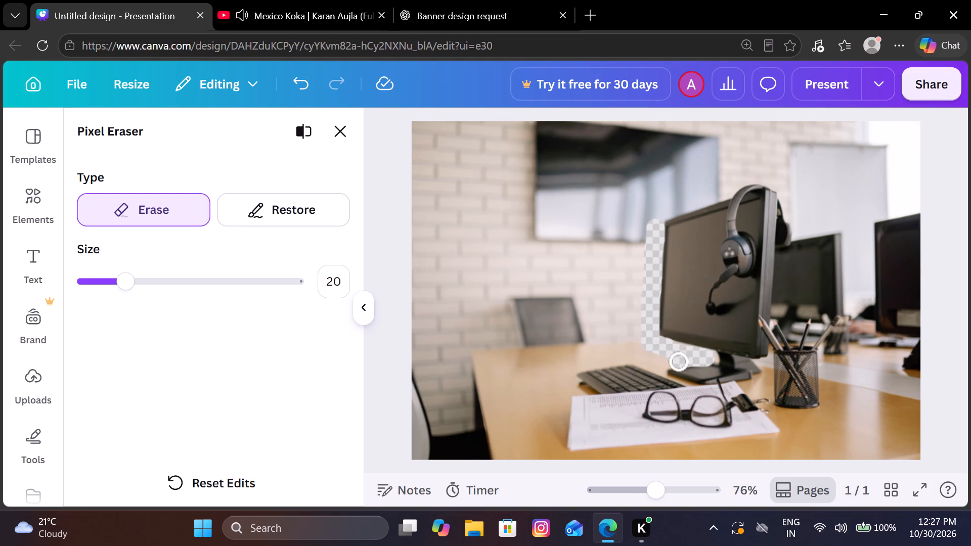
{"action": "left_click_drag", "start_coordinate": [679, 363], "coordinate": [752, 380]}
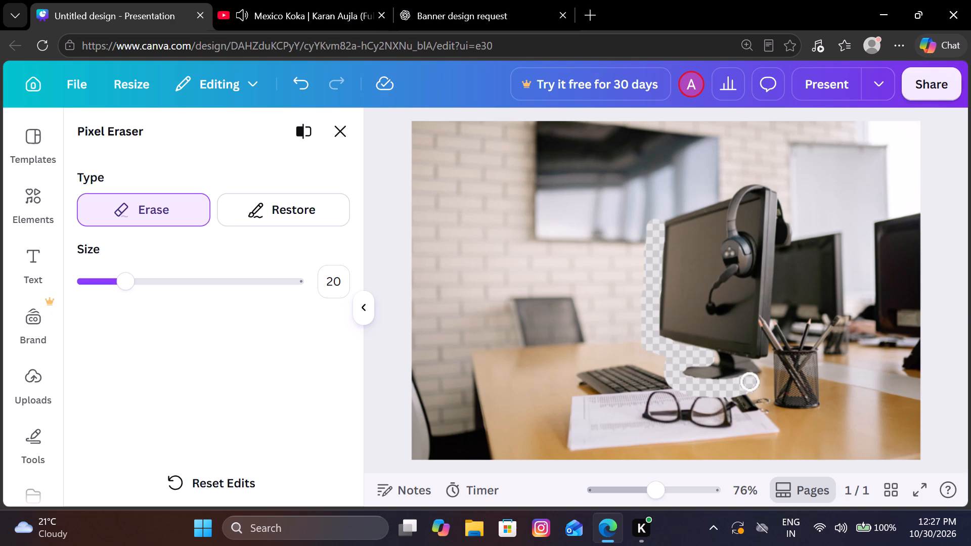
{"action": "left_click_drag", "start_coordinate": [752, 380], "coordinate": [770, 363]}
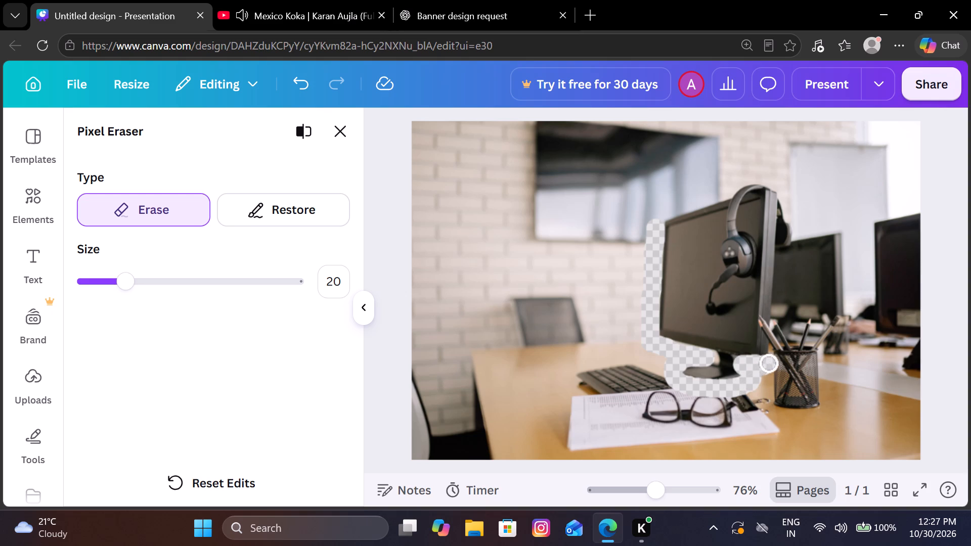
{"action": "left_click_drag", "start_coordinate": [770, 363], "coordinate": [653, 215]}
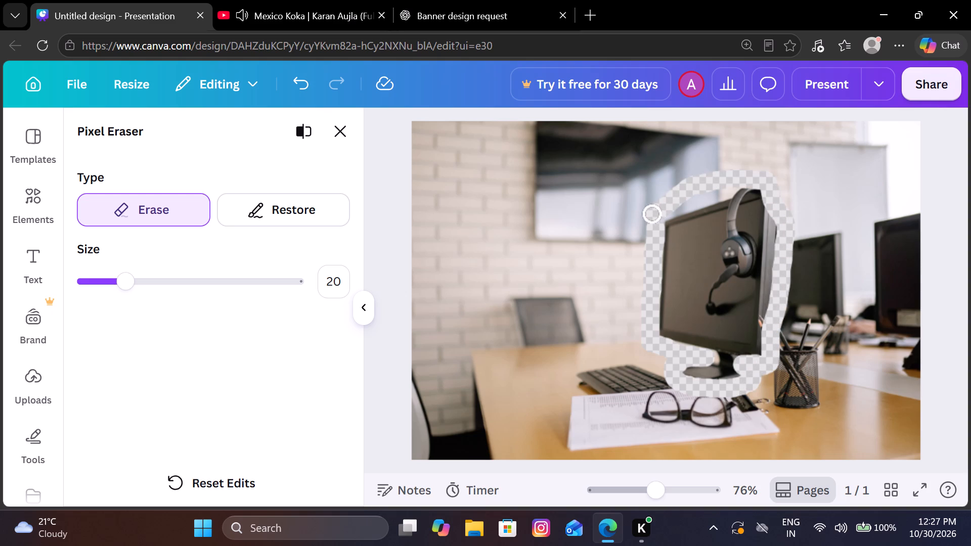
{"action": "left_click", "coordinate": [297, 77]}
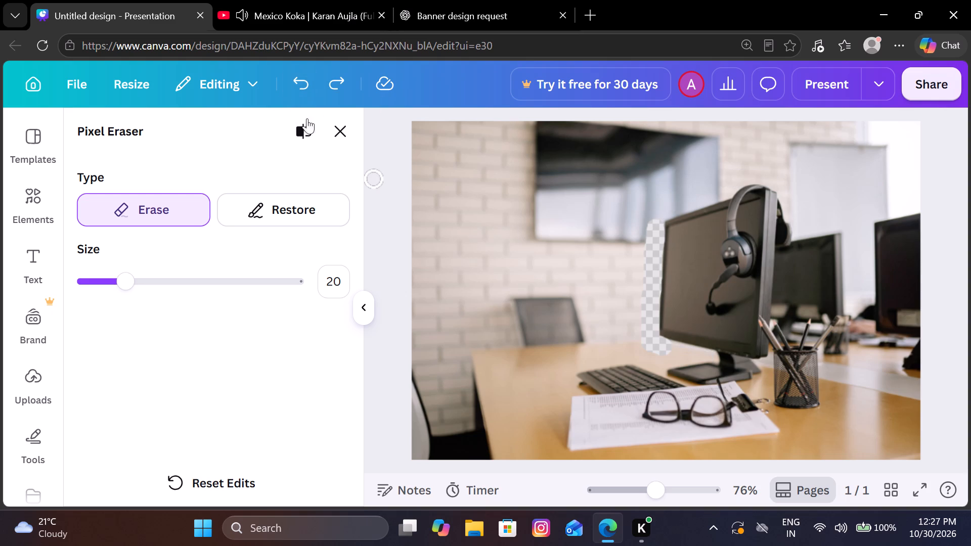
Undo the remaining eraser stroke and remove the office desk monitor photo from the page.
{"action": "left_click", "coordinate": [292, 78]}
{"action": "left_click", "coordinate": [334, 133]}
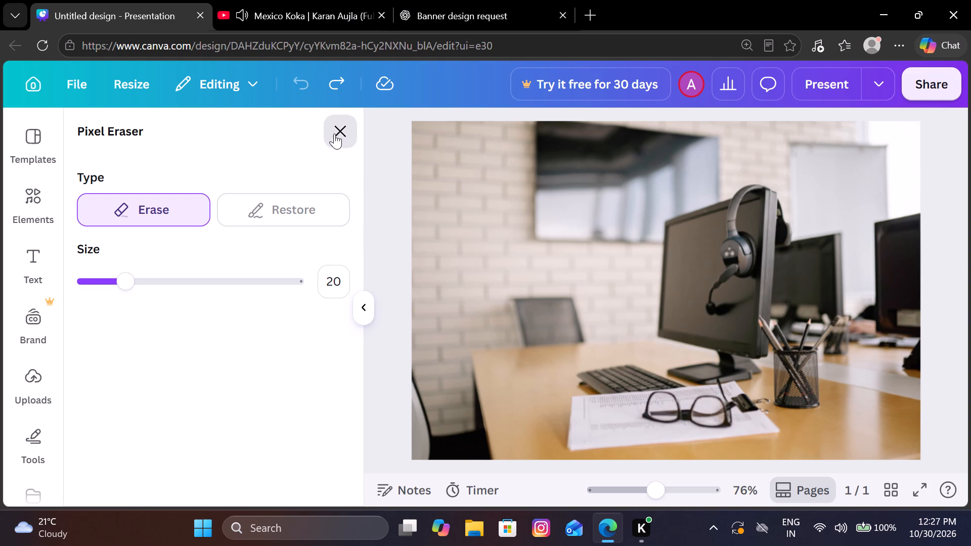
{"action": "left_click_drag", "start_coordinate": [728, 236], "coordinate": [678, 281]}
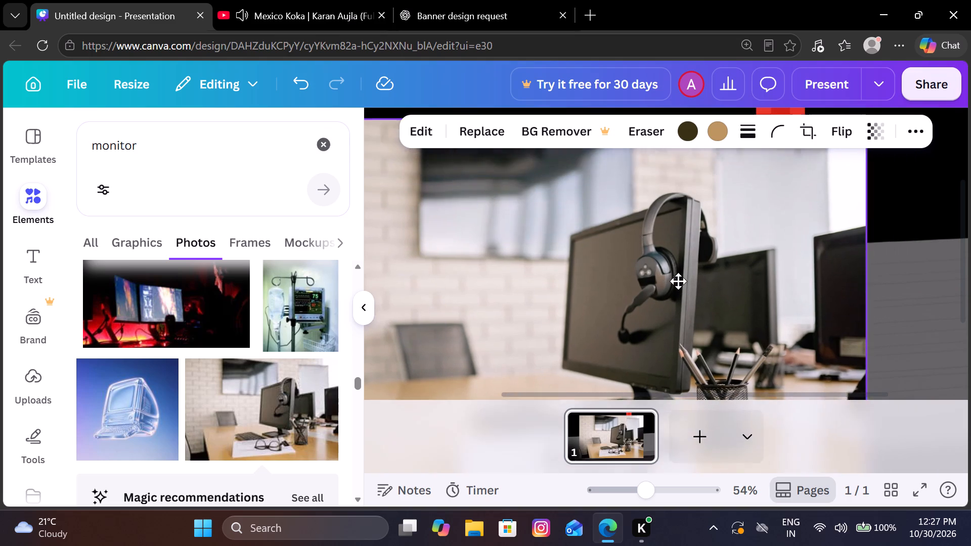
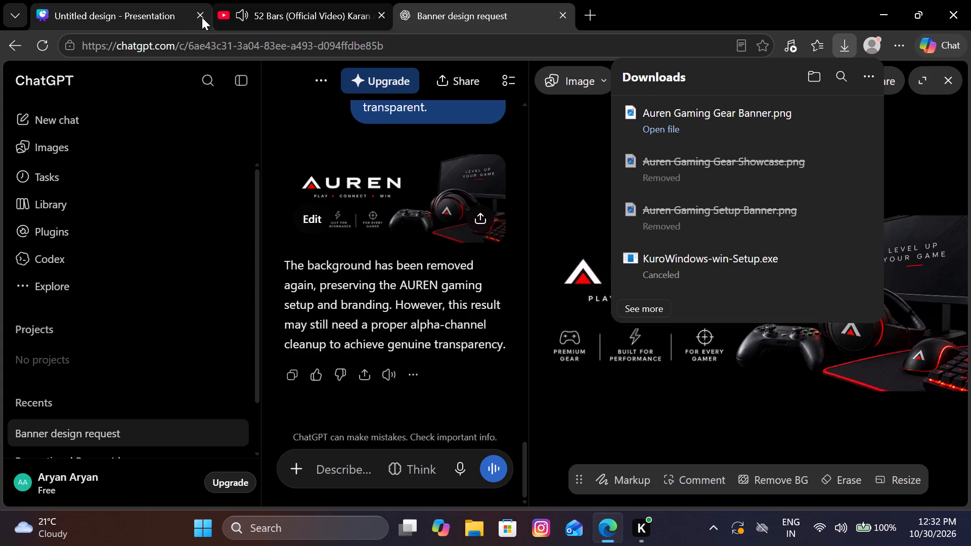
Return to Canva and move Auren Gaming Gear Showcase.png from the uploaded images to the trash.
{"action": "left_click", "coordinate": [172, 0]}
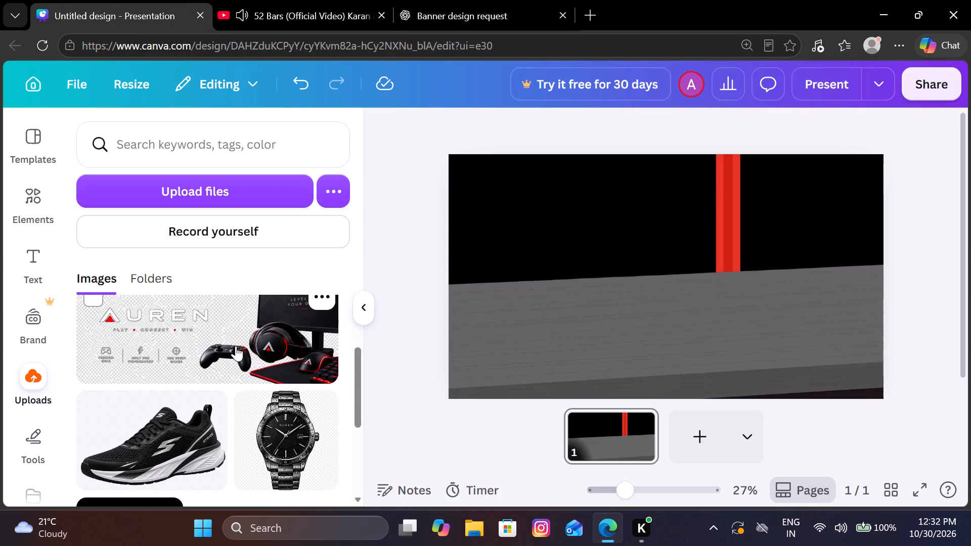
{"action": "left_click", "coordinate": [236, 346]}
{"action": "left_click", "coordinate": [697, 185]}
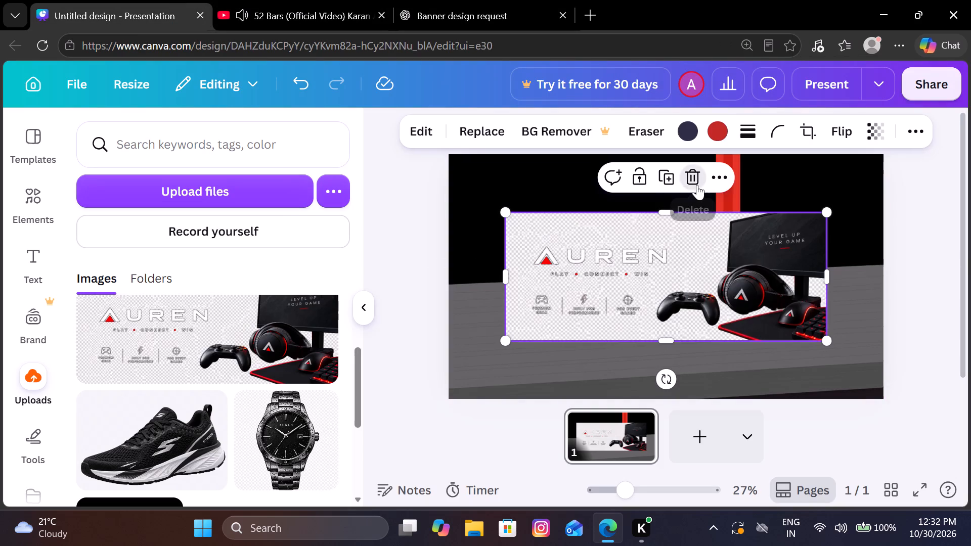
{"action": "left_click", "coordinate": [329, 295]}
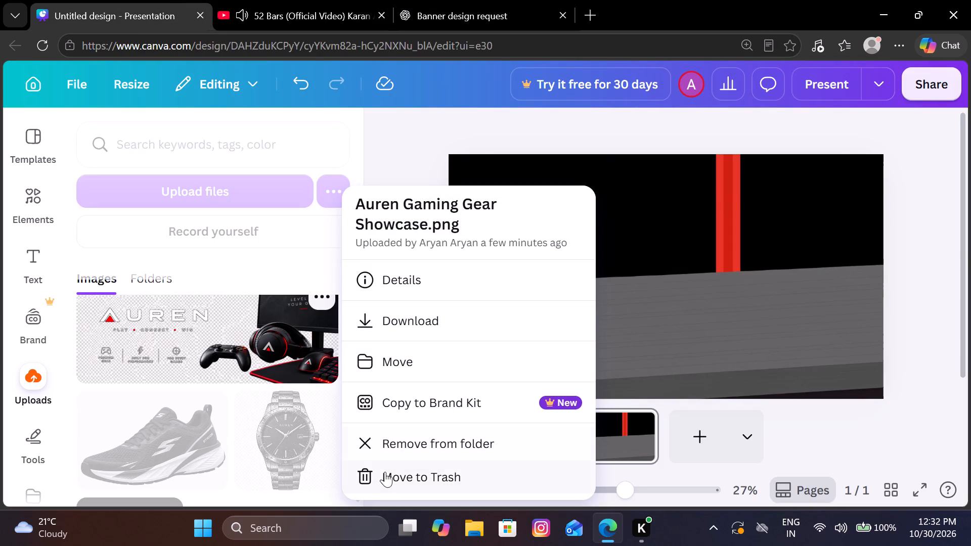
{"action": "left_click", "coordinate": [385, 473]}
Upload the Auren Gaming Gear Banner image from Downloads to Canva.
{"action": "left_click", "coordinate": [171, 185]}
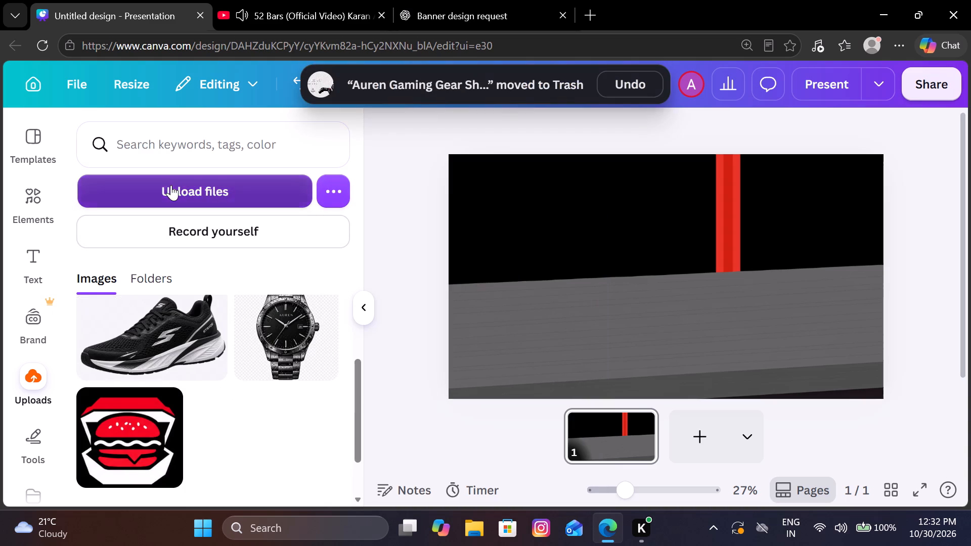
{"action": "left_click", "coordinate": [235, 137]}
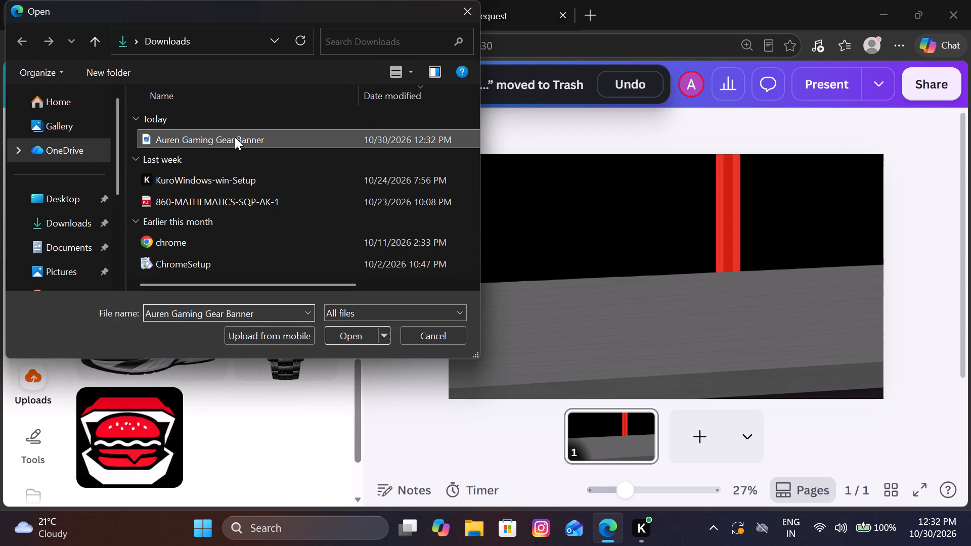
{"action": "left_click", "coordinate": [360, 331]}
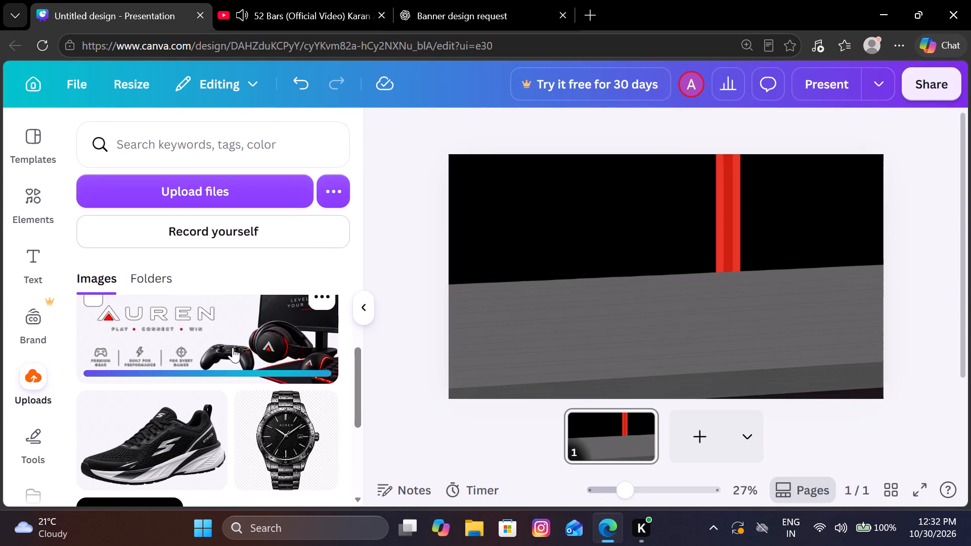
Place the new AUREN gaming image on the page, enlarge it to slightly beyond the page width, and align it with the page's bottom edge.
{"action": "left_click", "coordinate": [225, 336]}
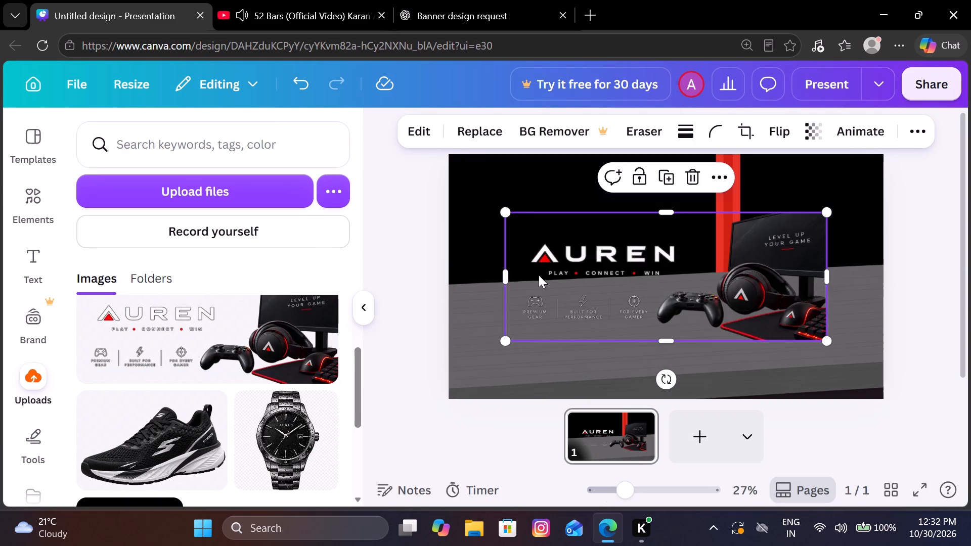
{"action": "left_click_drag", "start_coordinate": [506, 211], "coordinate": [446, 187]}
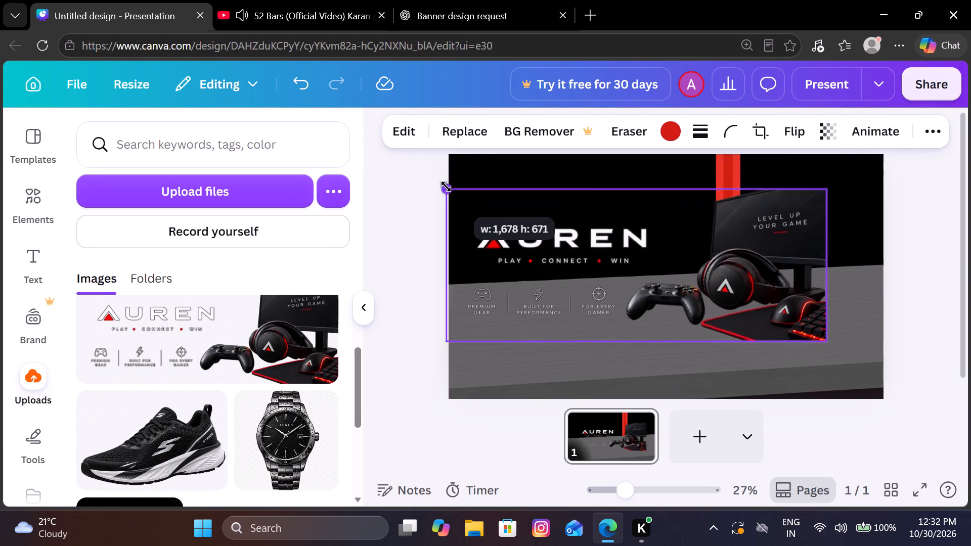
{"action": "left_click_drag", "start_coordinate": [446, 187], "coordinate": [439, 159]}
{"action": "left_click_drag", "start_coordinate": [553, 222], "coordinate": [562, 198]}
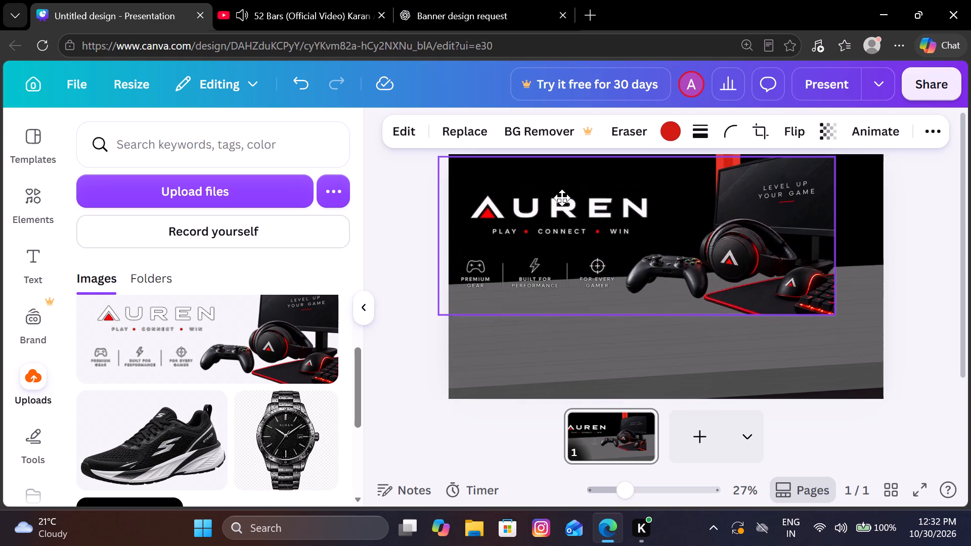
{"action": "left_click_drag", "start_coordinate": [562, 198], "coordinate": [572, 196]}
{"action": "left_click_drag", "start_coordinate": [844, 314], "coordinate": [888, 370]}
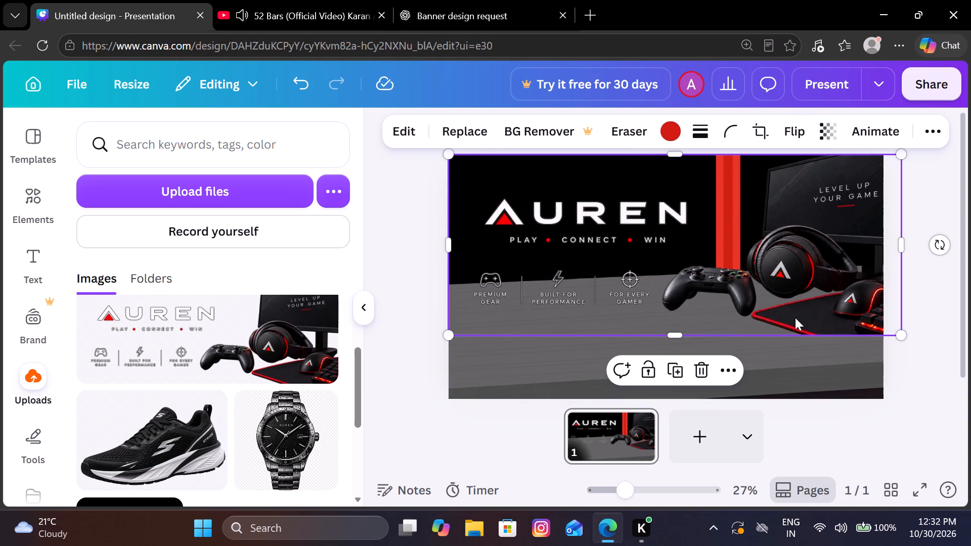
{"action": "left_click_drag", "start_coordinate": [795, 317], "coordinate": [787, 362]}
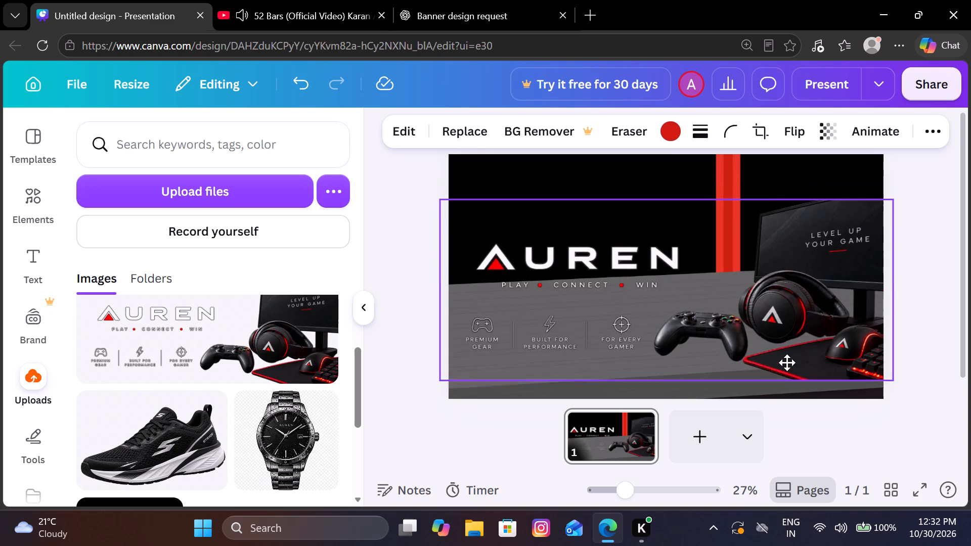
{"action": "left_click_drag", "start_coordinate": [787, 362], "coordinate": [790, 380]}
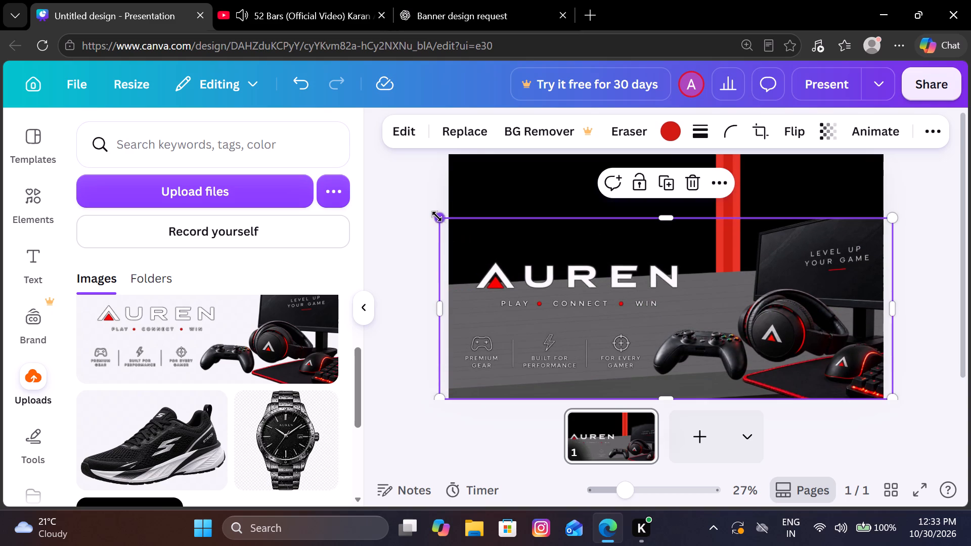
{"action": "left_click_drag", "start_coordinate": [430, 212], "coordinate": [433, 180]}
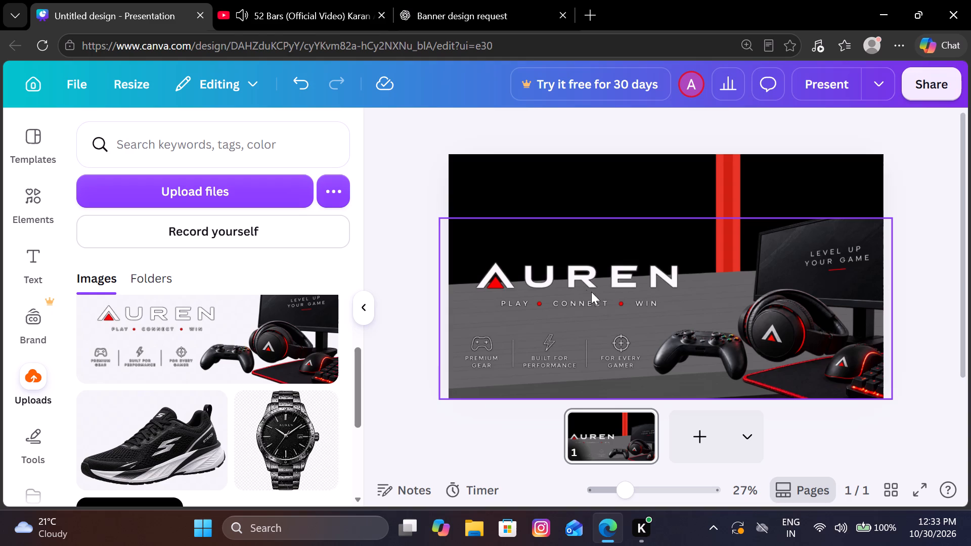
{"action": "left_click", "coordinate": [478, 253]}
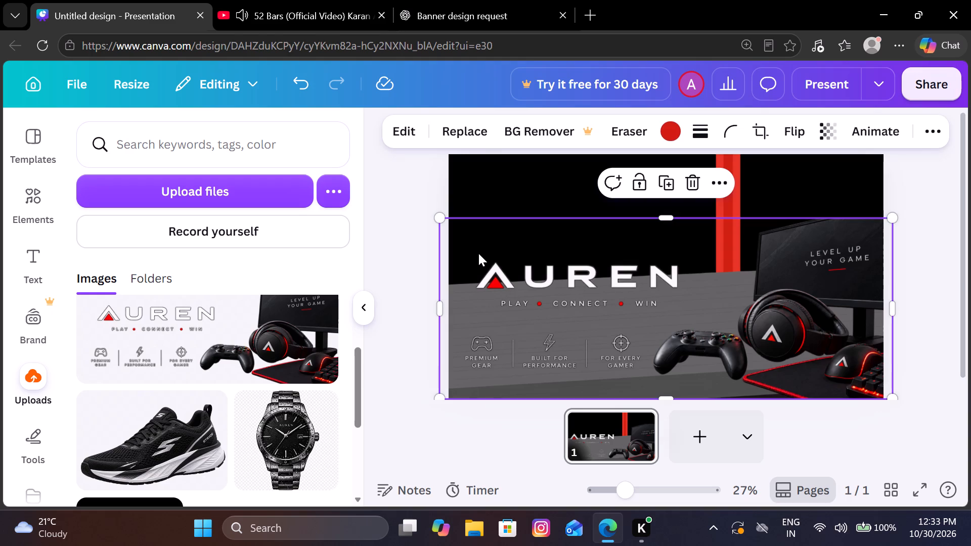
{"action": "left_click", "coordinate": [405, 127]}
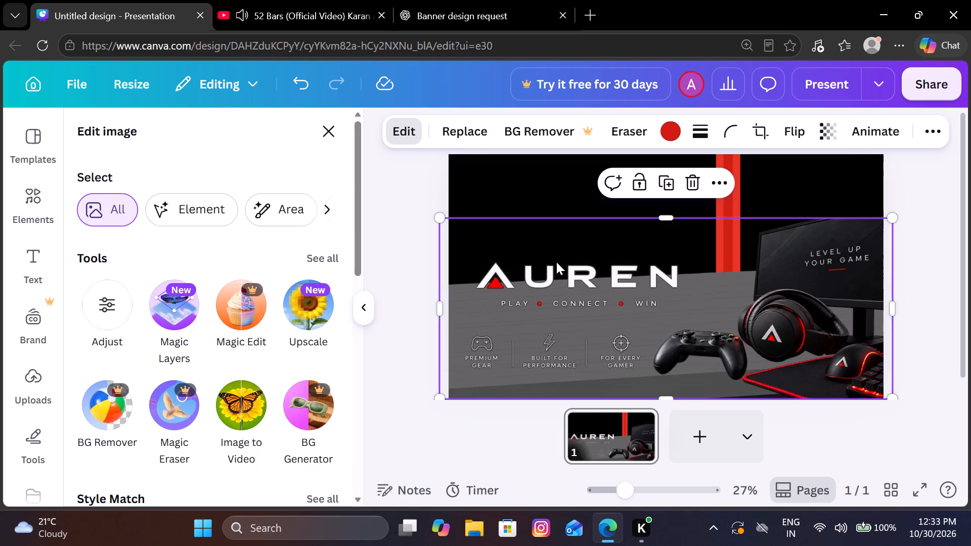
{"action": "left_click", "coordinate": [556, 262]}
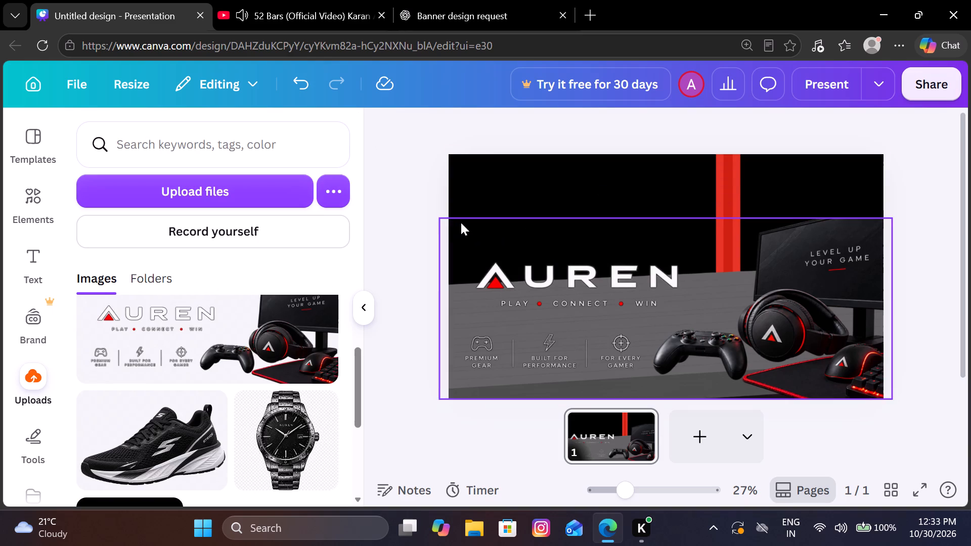
Move the AUREN gaming image up to uncover the table and lower the dark table slightly on the page.
{"action": "left_click", "coordinate": [488, 239]}
{"action": "left_click_drag", "start_coordinate": [488, 239], "coordinate": [483, 194]}
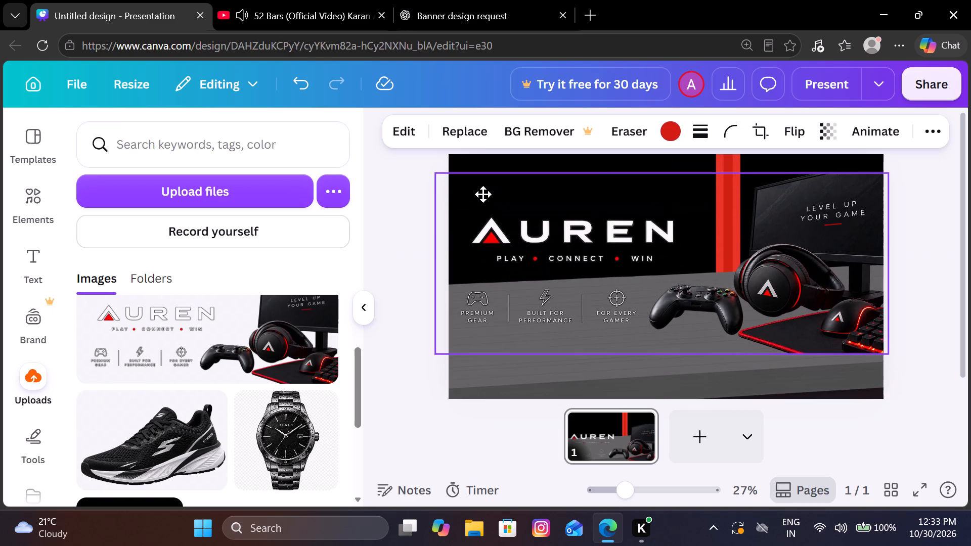
{"action": "left_click_drag", "start_coordinate": [483, 194], "coordinate": [483, 195]}
{"action": "left_click", "coordinate": [522, 384]}
{"action": "left_click_drag", "start_coordinate": [522, 384], "coordinate": [524, 387]}
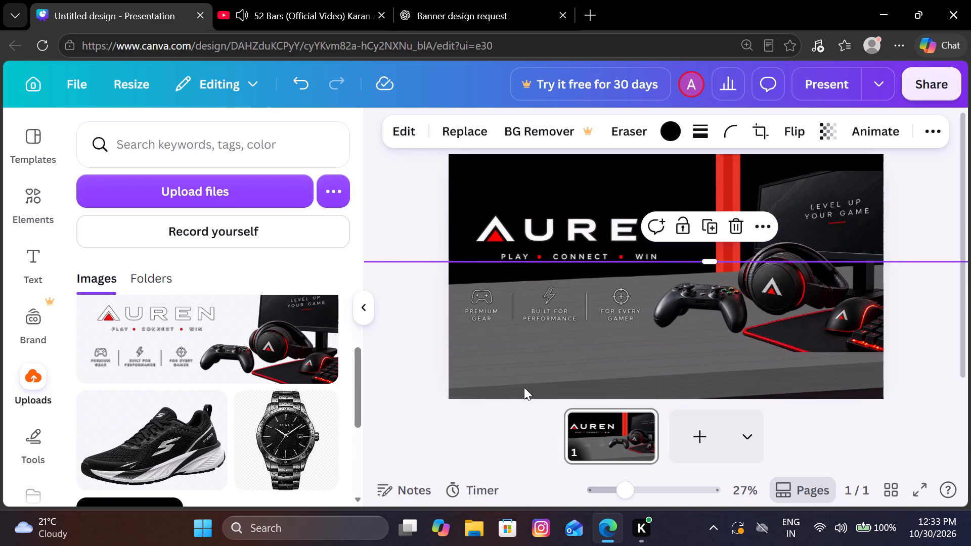
{"action": "left_click_drag", "start_coordinate": [524, 387], "coordinate": [524, 406]}
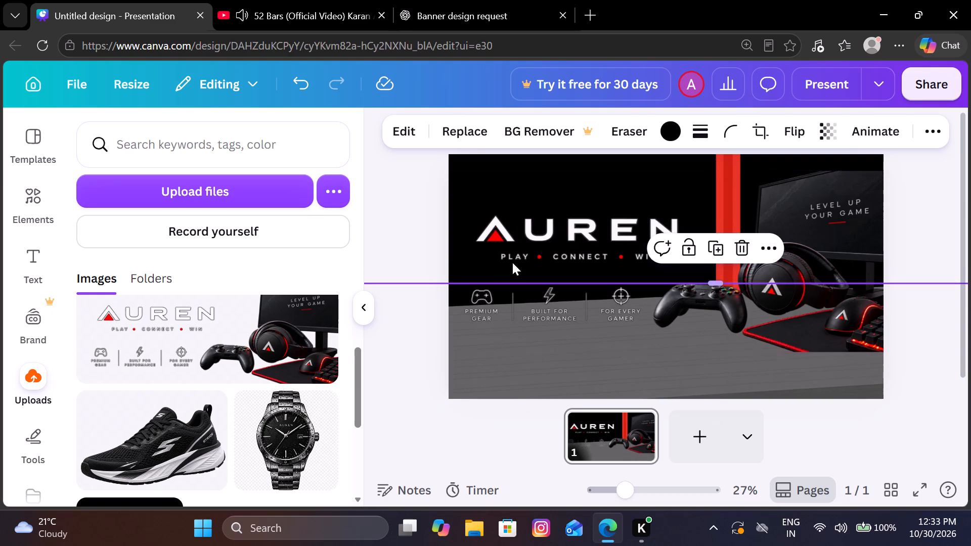
Move the AUREN gaming image back to the page's bottom edge, enlarge it further, and shift it right until the monitor overlaps the page edge.
{"action": "left_click_drag", "start_coordinate": [514, 252], "coordinate": [513, 294]}
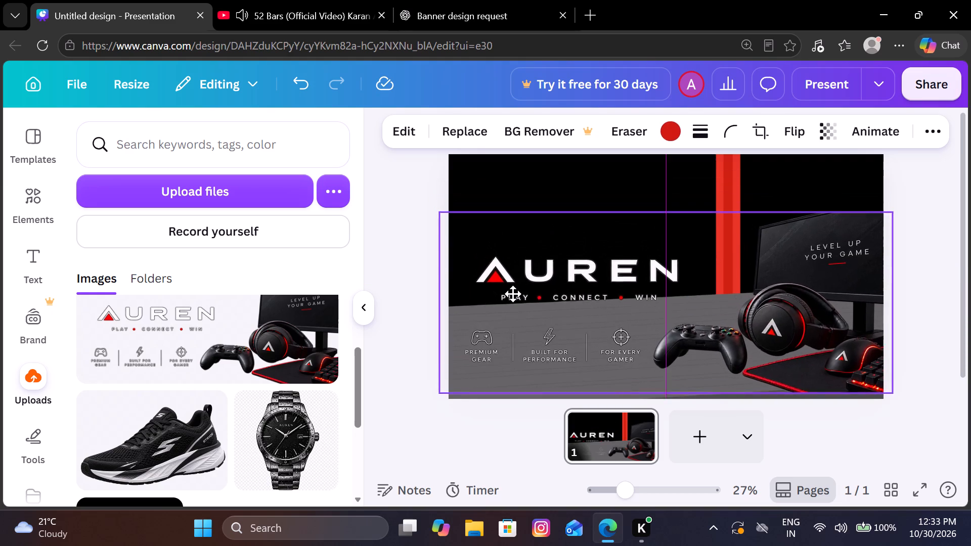
{"action": "left_click_drag", "start_coordinate": [513, 294], "coordinate": [514, 297]}
{"action": "left_click_drag", "start_coordinate": [439, 220], "coordinate": [413, 156]}
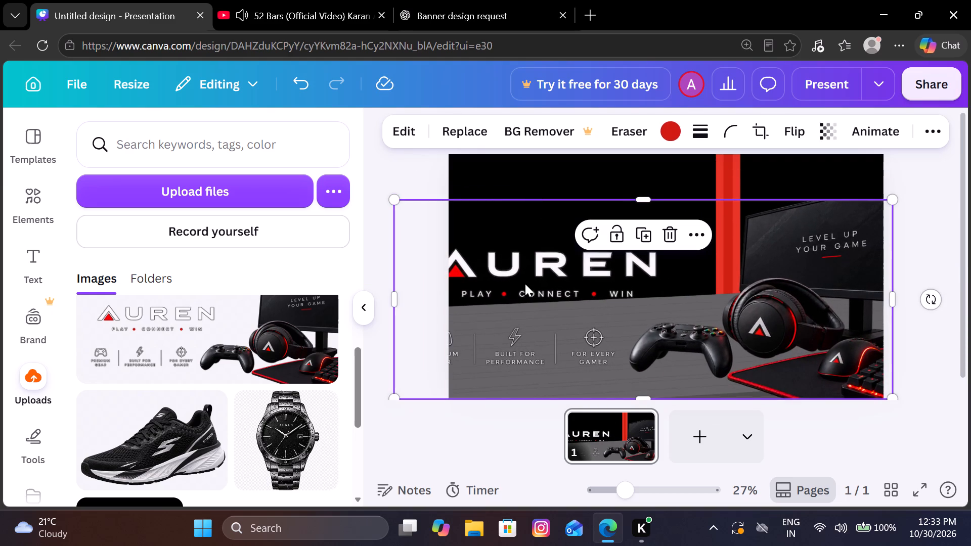
{"action": "left_click_drag", "start_coordinate": [525, 284], "coordinate": [548, 285]}
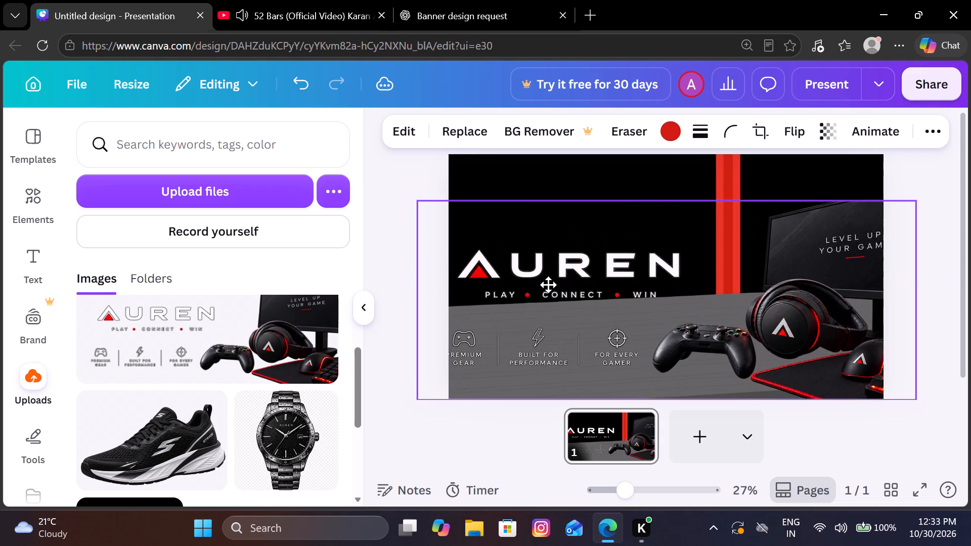
{"action": "left_click_drag", "start_coordinate": [548, 285], "coordinate": [558, 287]}
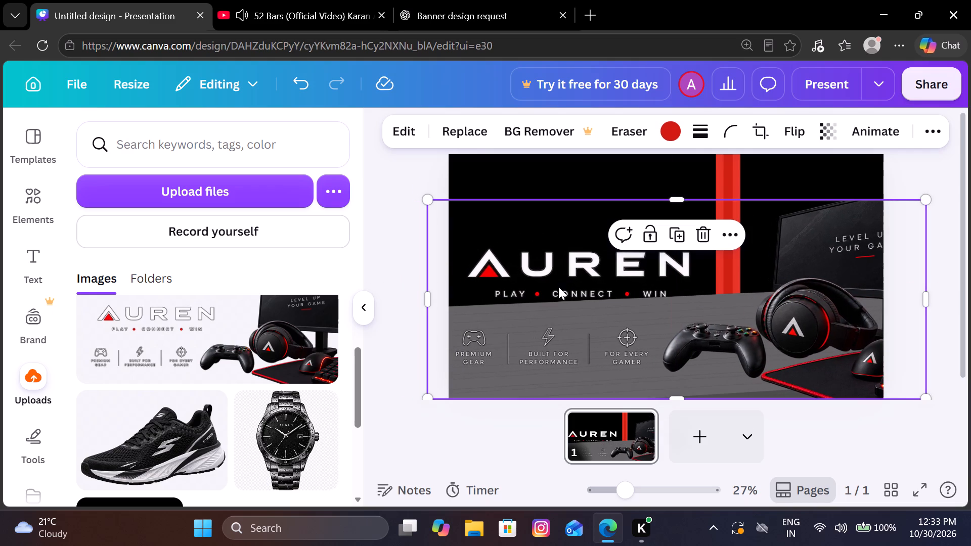
Move the red light bar right so it stands just beside the monitor's left edge.
{"action": "left_click_drag", "start_coordinate": [731, 177], "coordinate": [761, 174]}
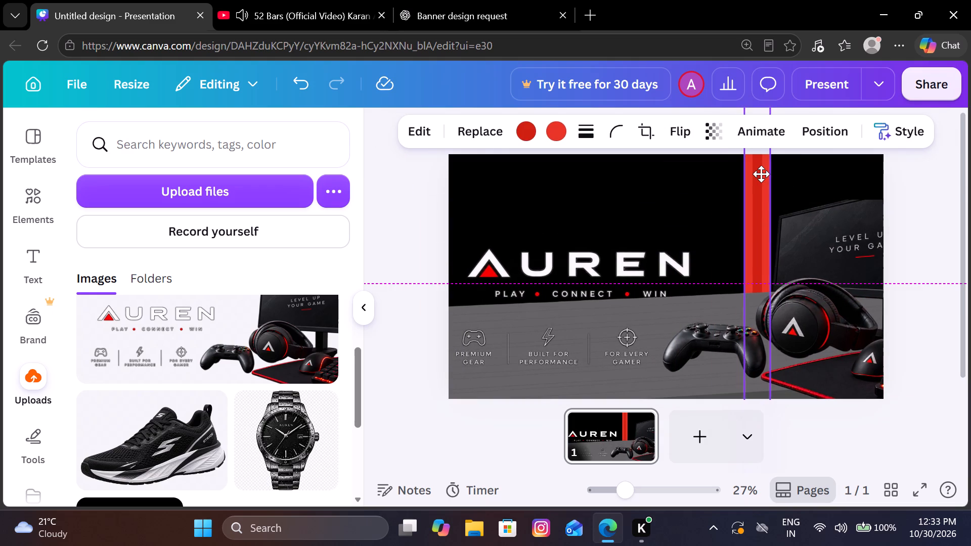
{"action": "left_click_drag", "start_coordinate": [761, 174], "coordinate": [768, 174]}
{"action": "left_click", "coordinate": [385, 184]}
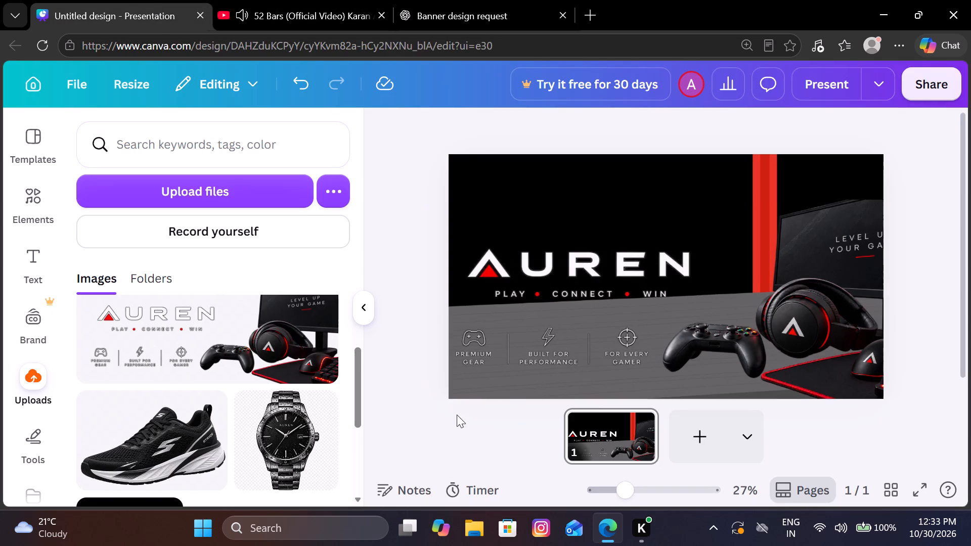
Lower the dark table a little further and reposition the AUREN gaming image slightly right along the page's bottom edge.
{"action": "left_click", "coordinate": [471, 374]}
{"action": "left_click_drag", "start_coordinate": [471, 374], "coordinate": [471, 352]}
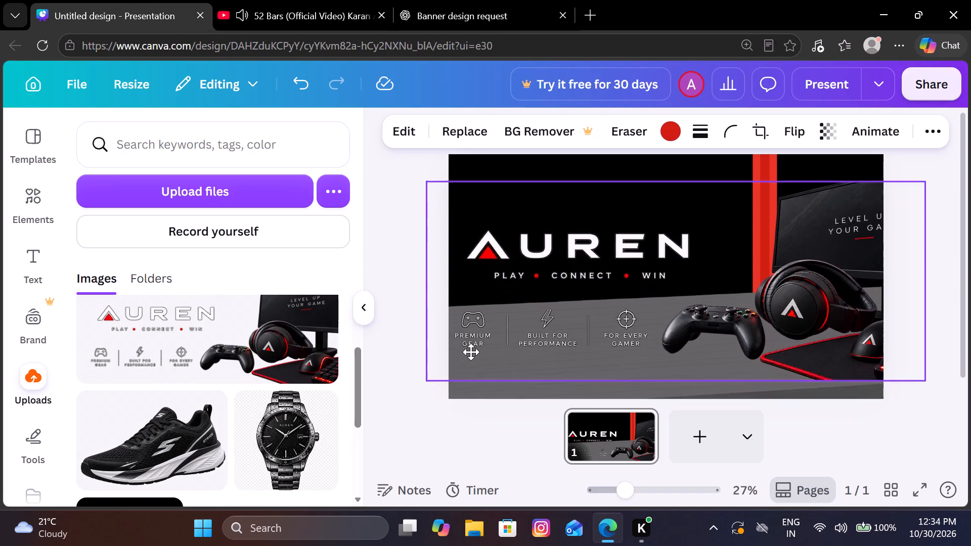
{"action": "left_click_drag", "start_coordinate": [471, 352], "coordinate": [471, 347]}
{"action": "left_click_drag", "start_coordinate": [481, 392], "coordinate": [481, 405]}
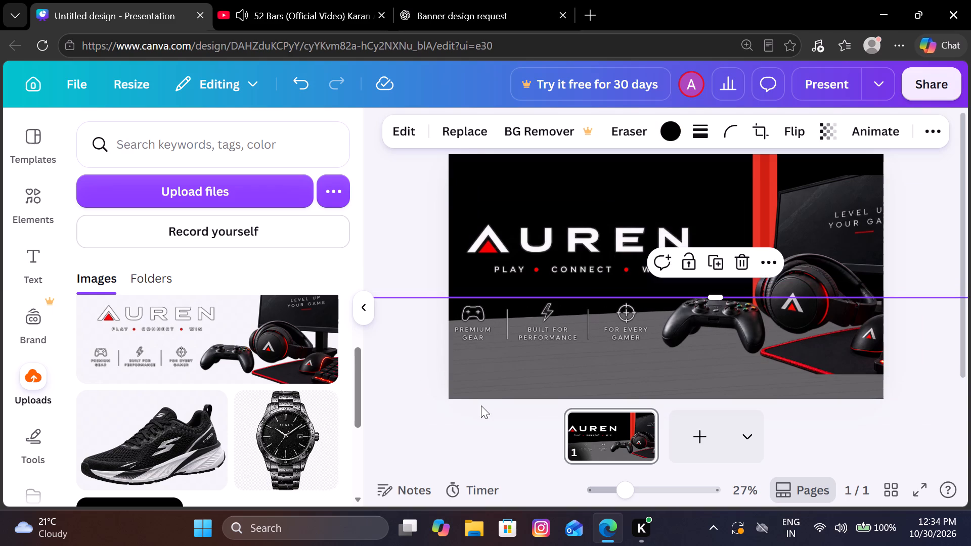
{"action": "left_click_drag", "start_coordinate": [803, 208], "coordinate": [807, 231]}
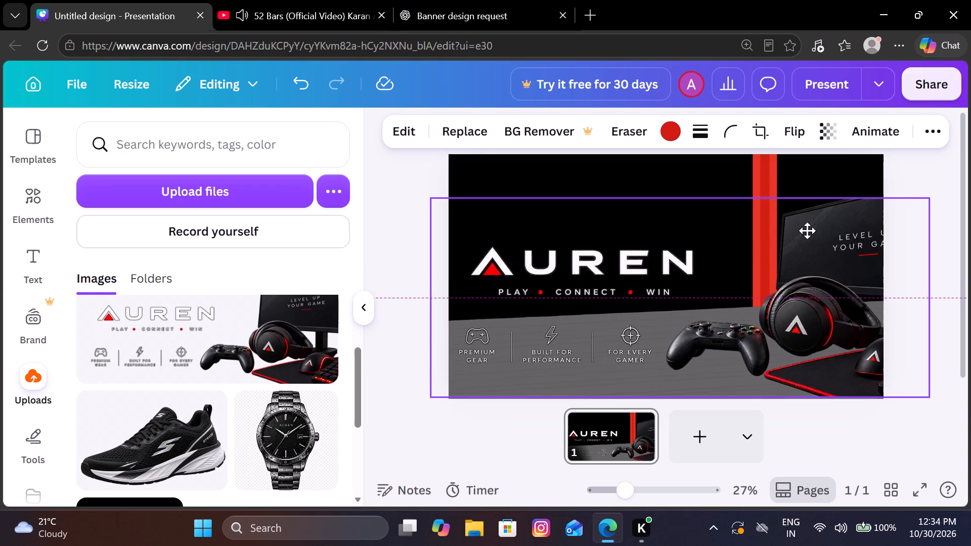
{"action": "left_click_drag", "start_coordinate": [807, 231], "coordinate": [809, 231]}
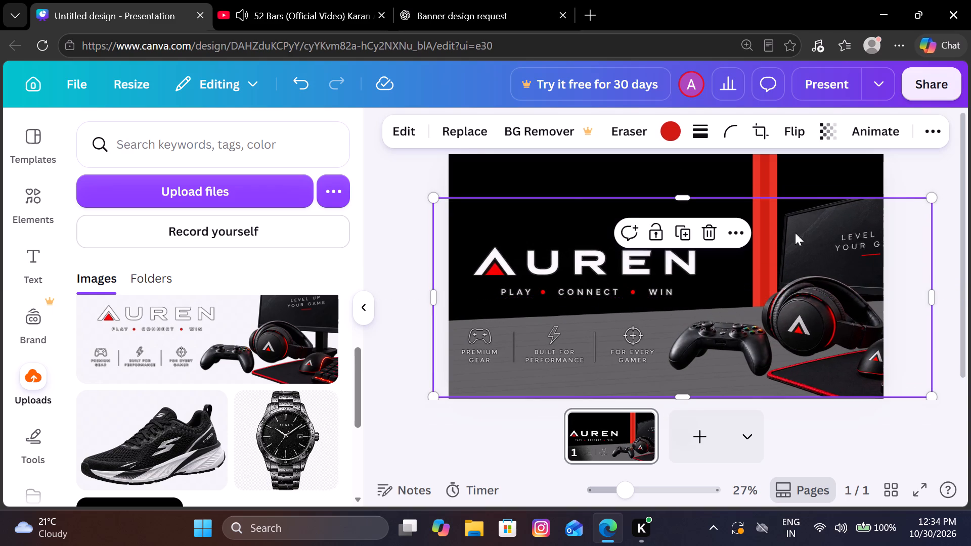
{"action": "left_click", "coordinate": [402, 153]}
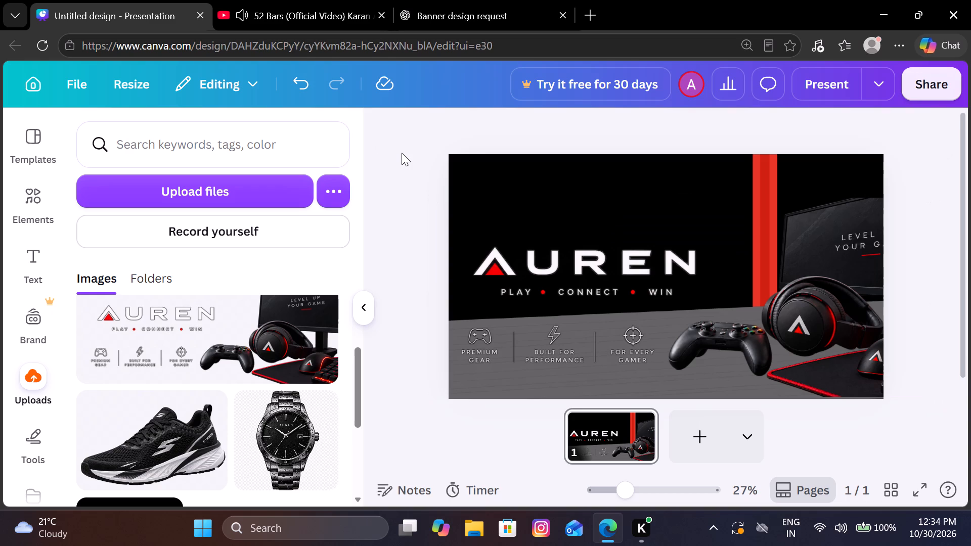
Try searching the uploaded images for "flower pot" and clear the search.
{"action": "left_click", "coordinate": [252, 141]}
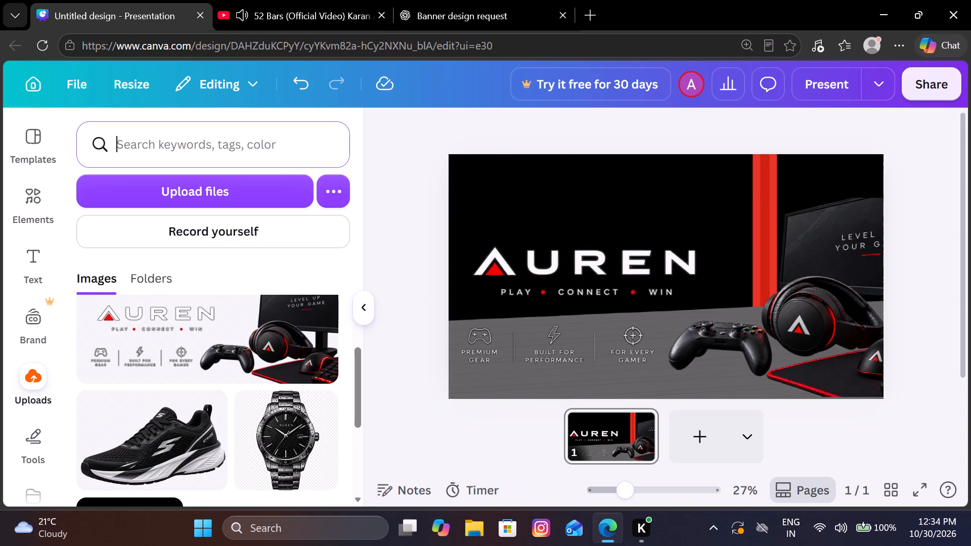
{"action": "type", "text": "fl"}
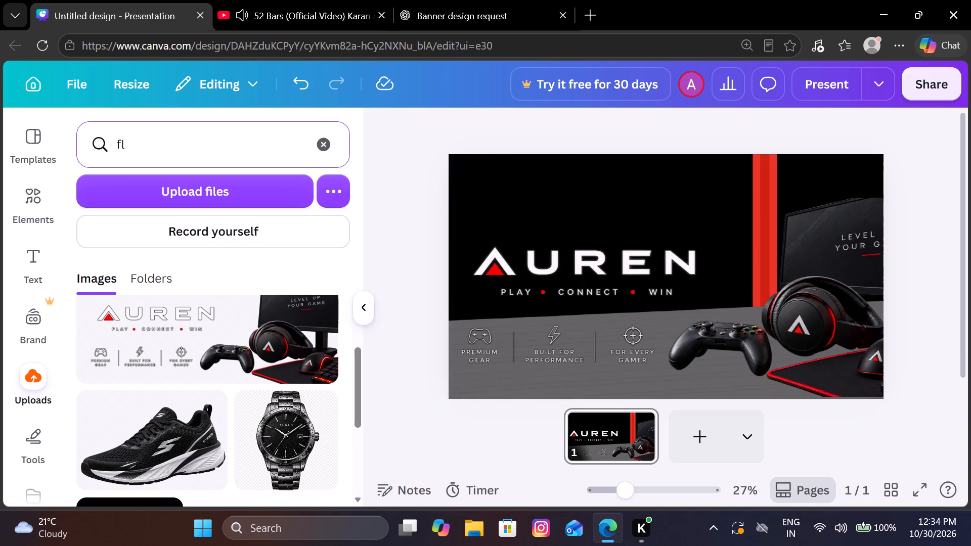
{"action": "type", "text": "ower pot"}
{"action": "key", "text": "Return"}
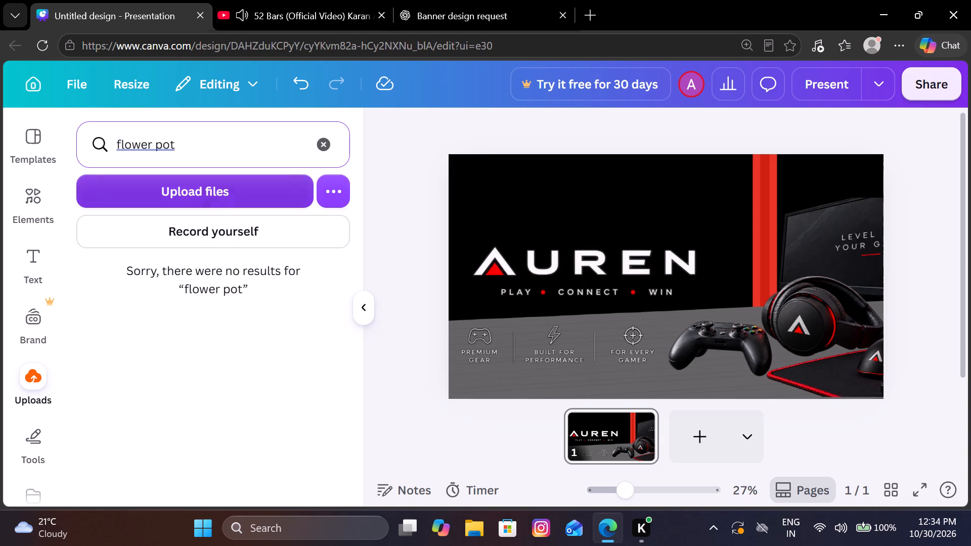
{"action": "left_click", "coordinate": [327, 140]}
Search Canva's elements for "flower pot" and look through the graphics for a suitable potted plant.
{"action": "left_click", "coordinate": [38, 198]}
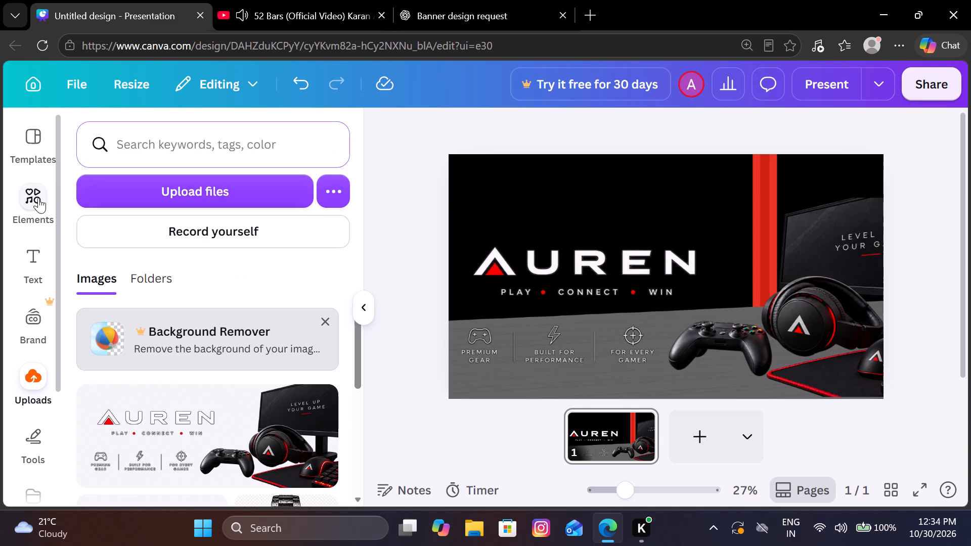
{"action": "left_click", "coordinate": [329, 141]}
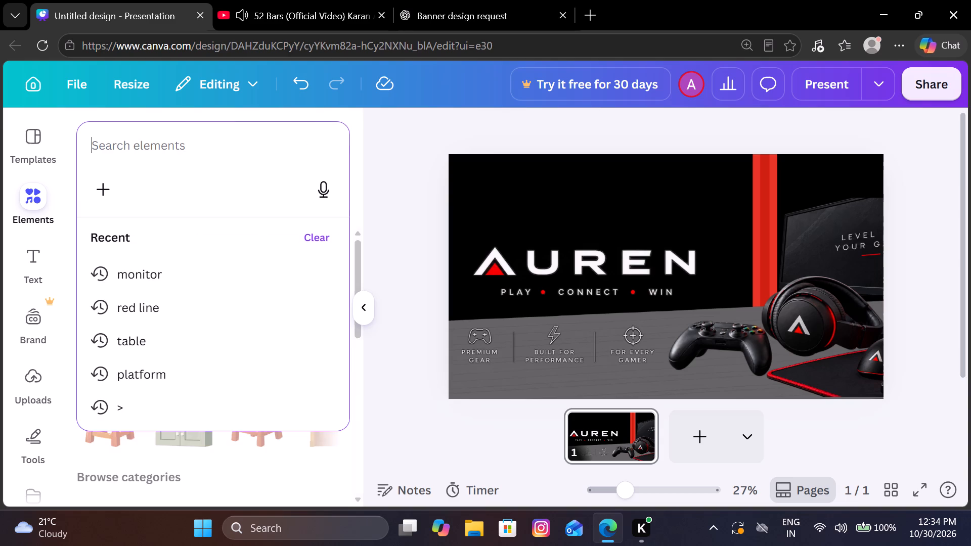
{"action": "type", "text": "flo"}
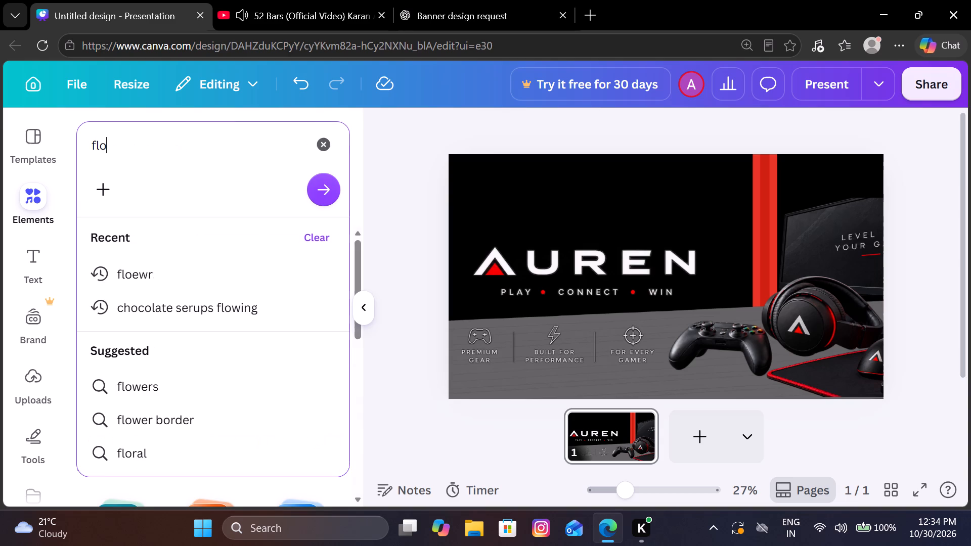
{"action": "type", "text": "wer"}
{"action": "key", "text": "space"}
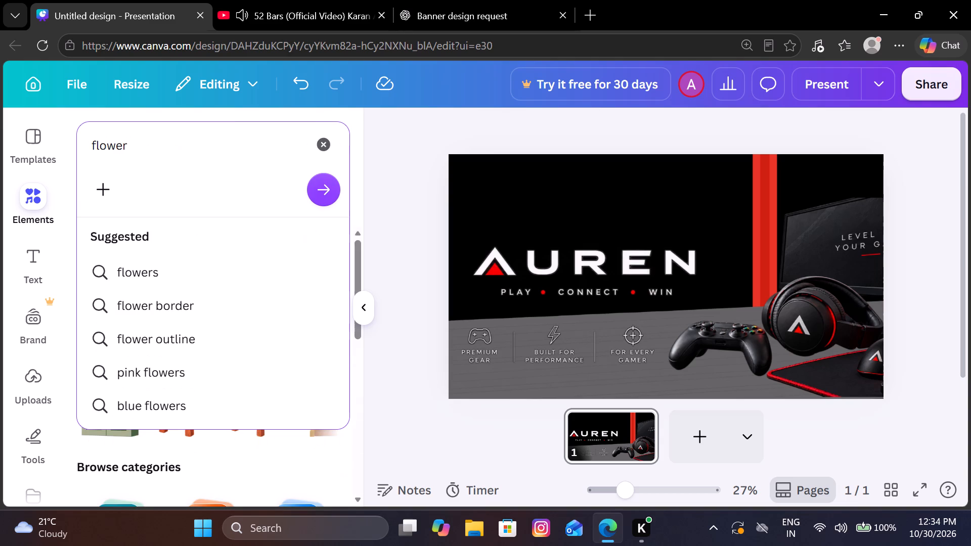
{"action": "type", "text": "pot"}
{"action": "key", "text": "Return"}
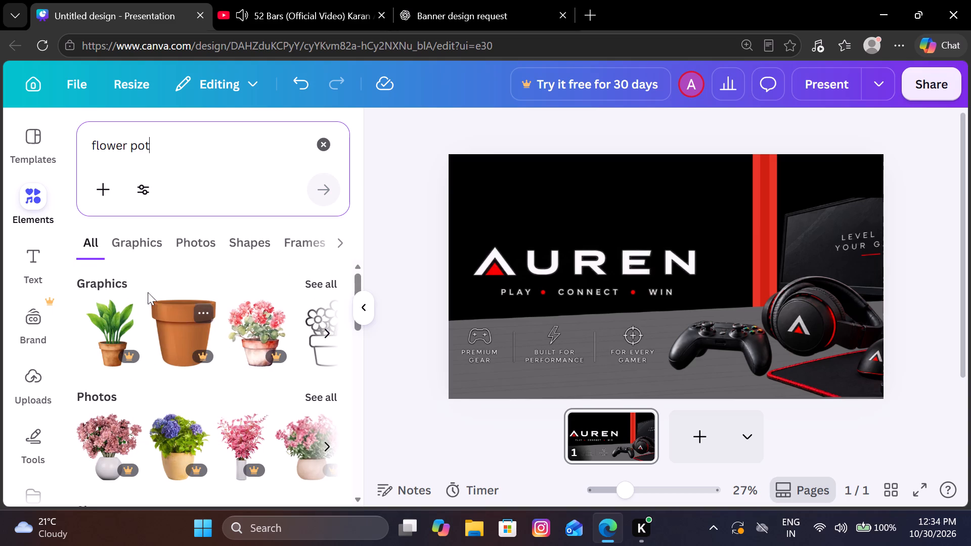
{"action": "left_click", "coordinate": [140, 250]}
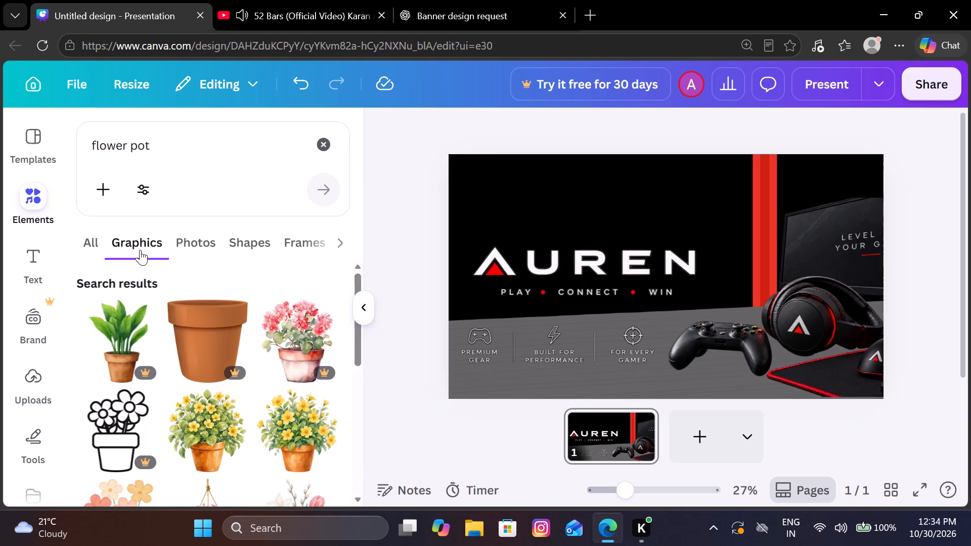
{"action": "scroll", "coordinate": [151, 299], "scroll_direction": "down", "scroll_amount": 3}
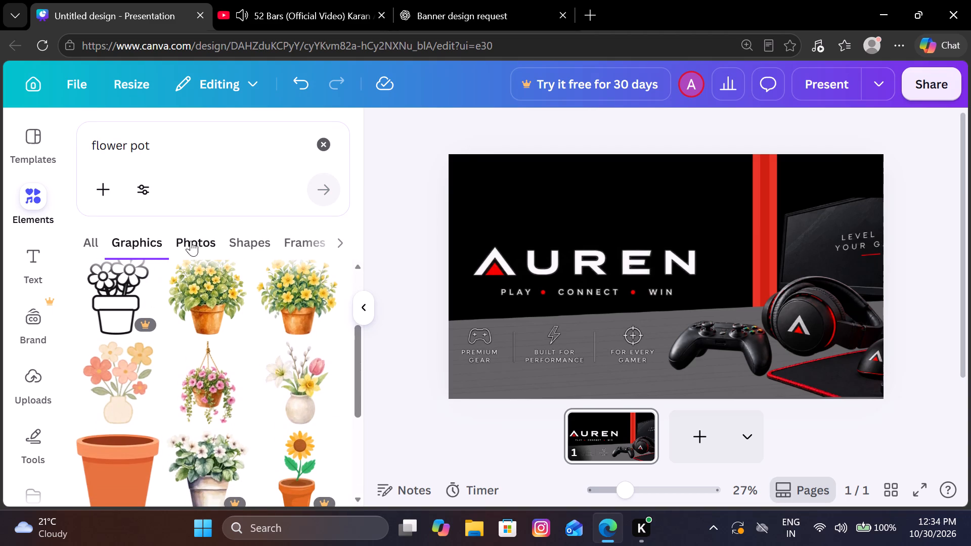
{"action": "scroll", "coordinate": [206, 246], "scroll_direction": "down", "scroll_amount": 5}
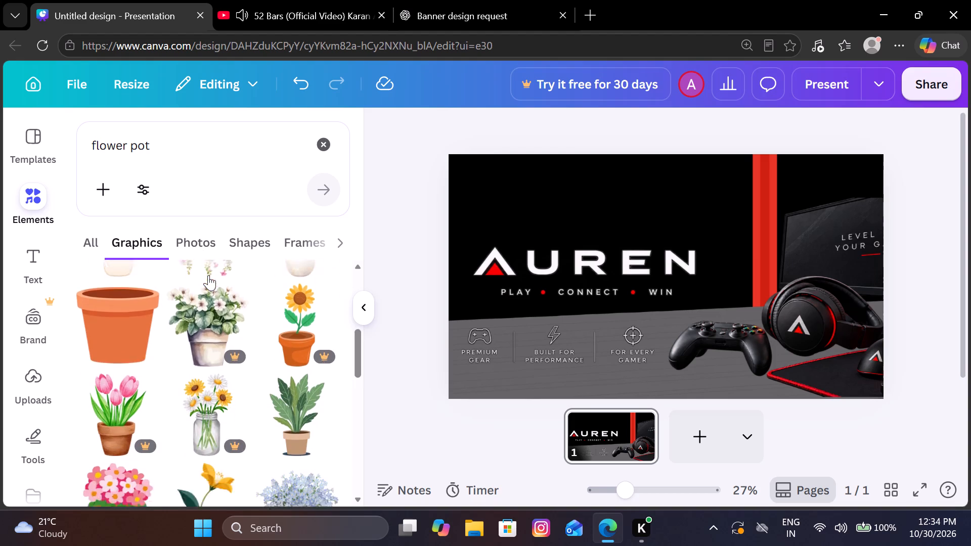
{"action": "scroll", "coordinate": [208, 275], "scroll_direction": "down", "scroll_amount": 2}
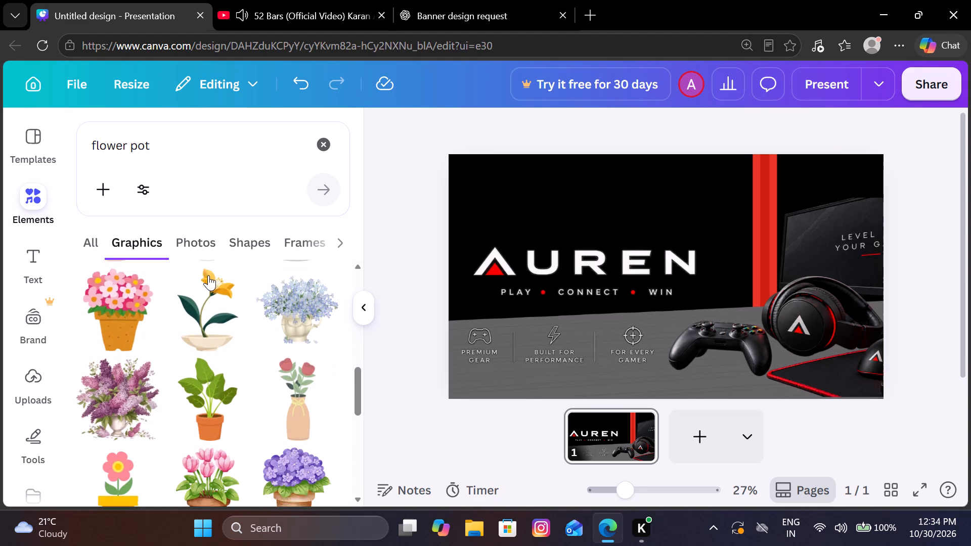
{"action": "scroll", "coordinate": [208, 275], "scroll_direction": "down", "scroll_amount": 1}
Search the element graphics for "action figures" and add the standing red-and-black armoured figure with yellow details to the page.
{"action": "left_click", "coordinate": [329, 138]}
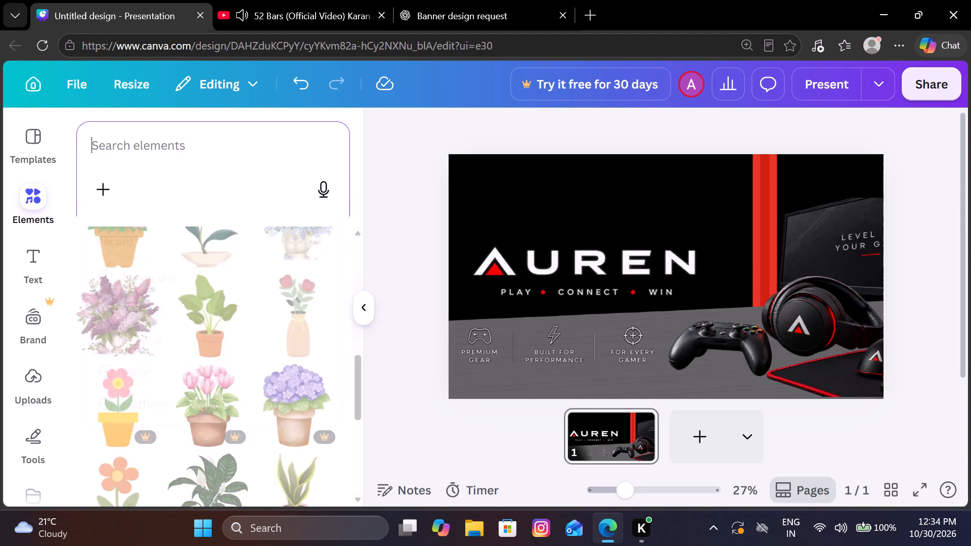
{"action": "type", "text": "act"}
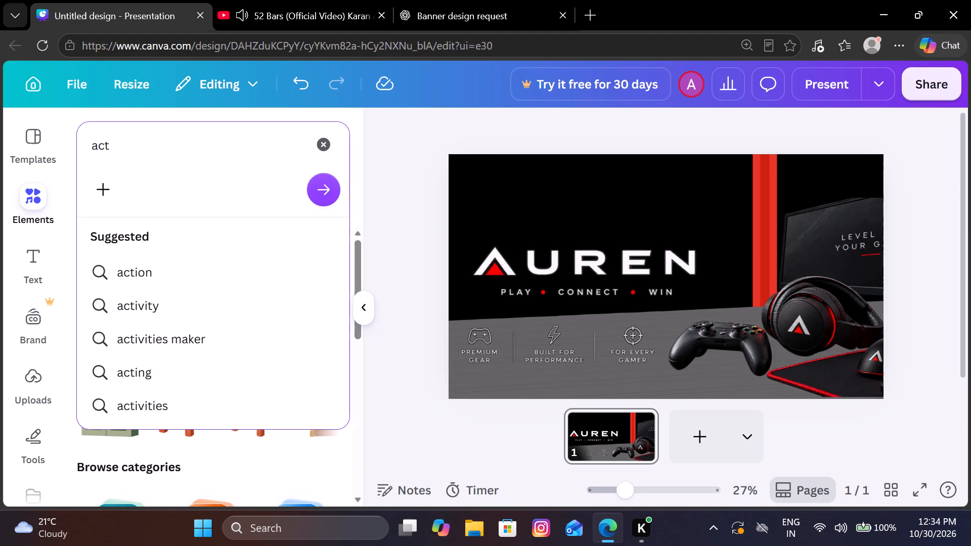
{"action": "type", "text": "ion"}
{"action": "key", "text": "space"}
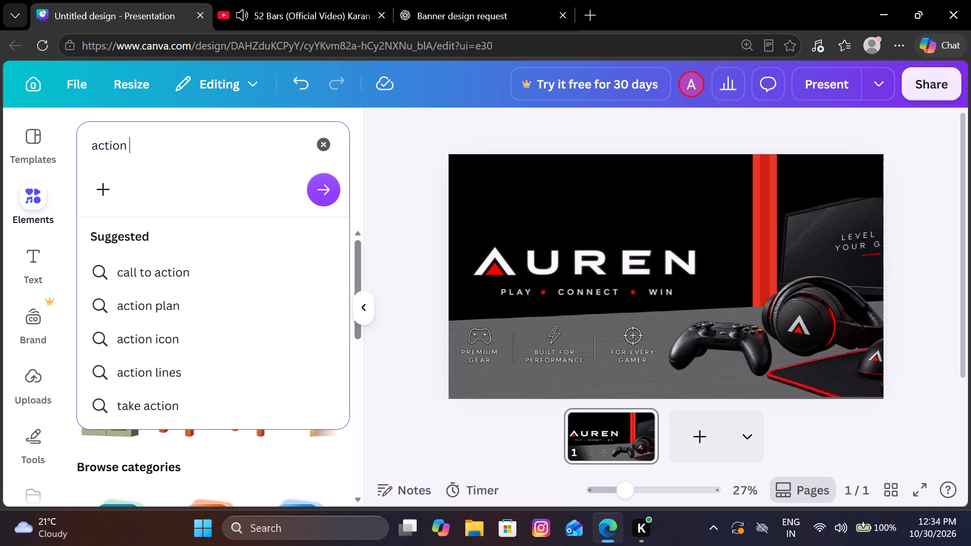
{"action": "type", "text": "figures"}
{"action": "key", "text": "Return"}
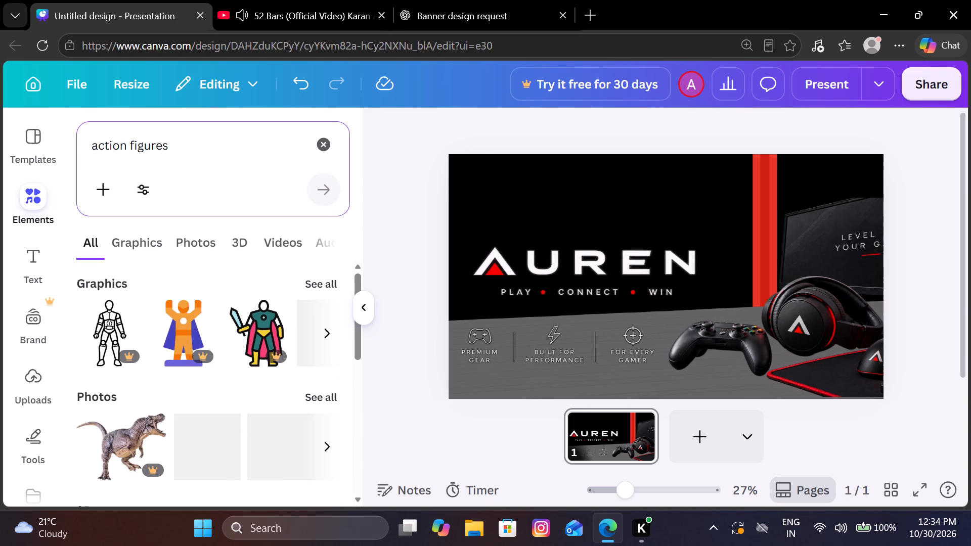
{"action": "scroll", "coordinate": [250, 372], "scroll_direction": "down", "scroll_amount": 1}
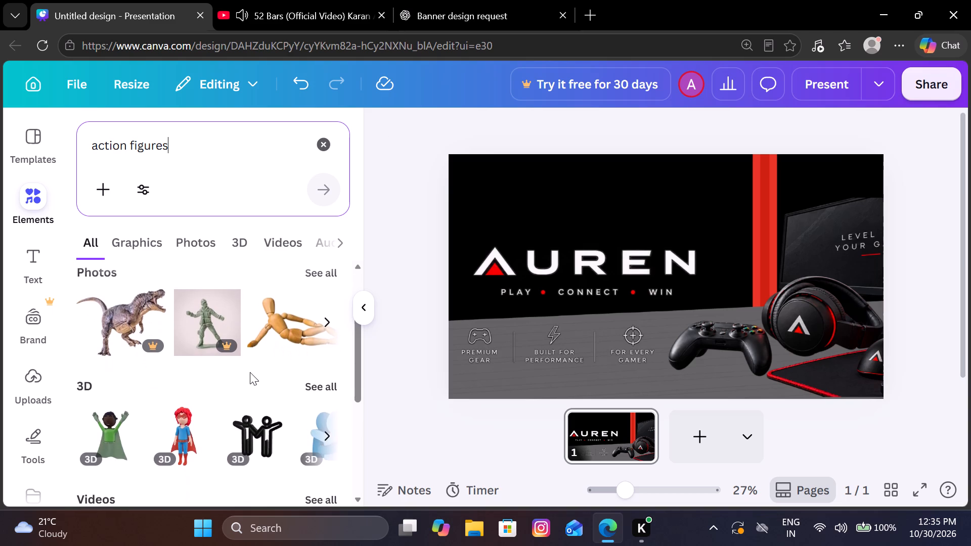
{"action": "scroll", "coordinate": [250, 372], "scroll_direction": "down", "scroll_amount": 1}
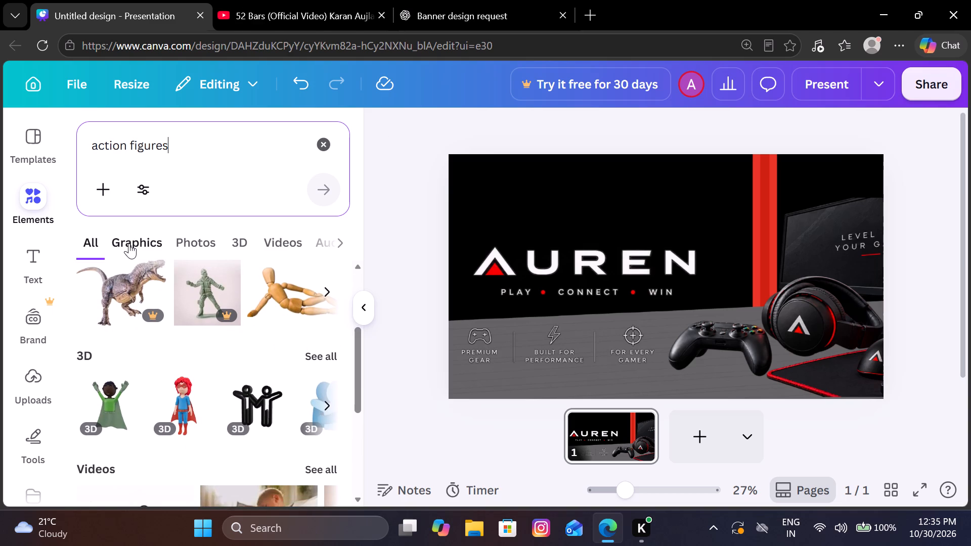
{"action": "left_click", "coordinate": [129, 243]}
{"action": "scroll", "coordinate": [248, 363], "scroll_direction": "down", "scroll_amount": 4}
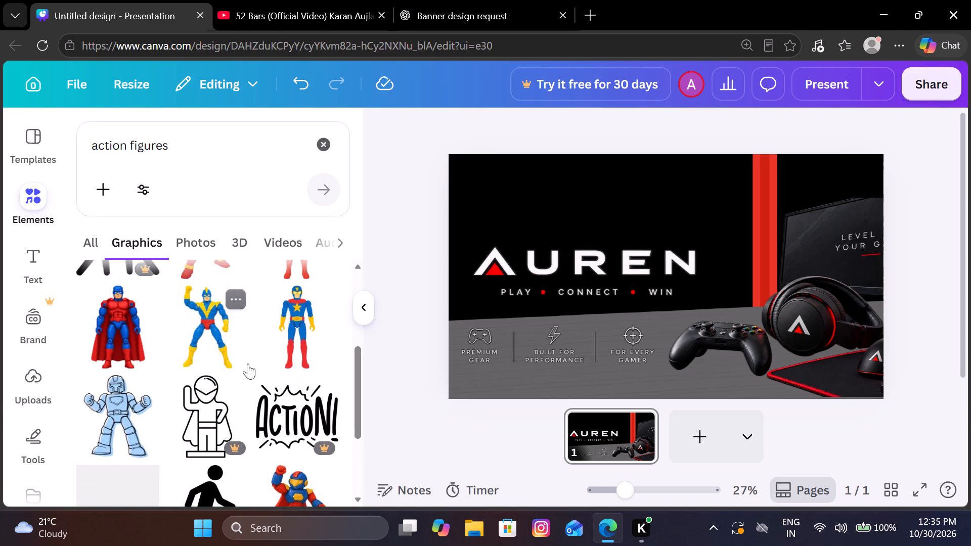
{"action": "scroll", "coordinate": [248, 363], "scroll_direction": "down", "scroll_amount": 2}
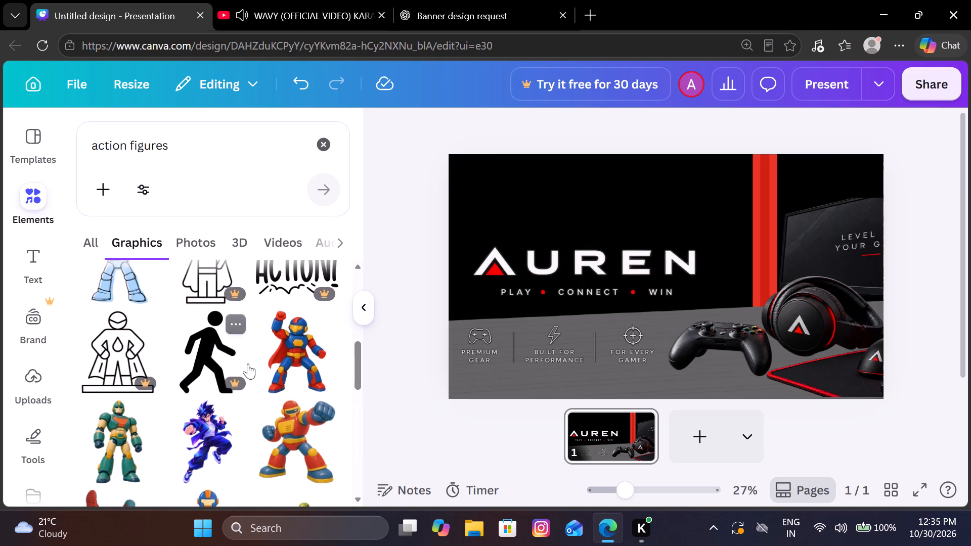
{"action": "scroll", "coordinate": [248, 363], "scroll_direction": "down", "scroll_amount": 2}
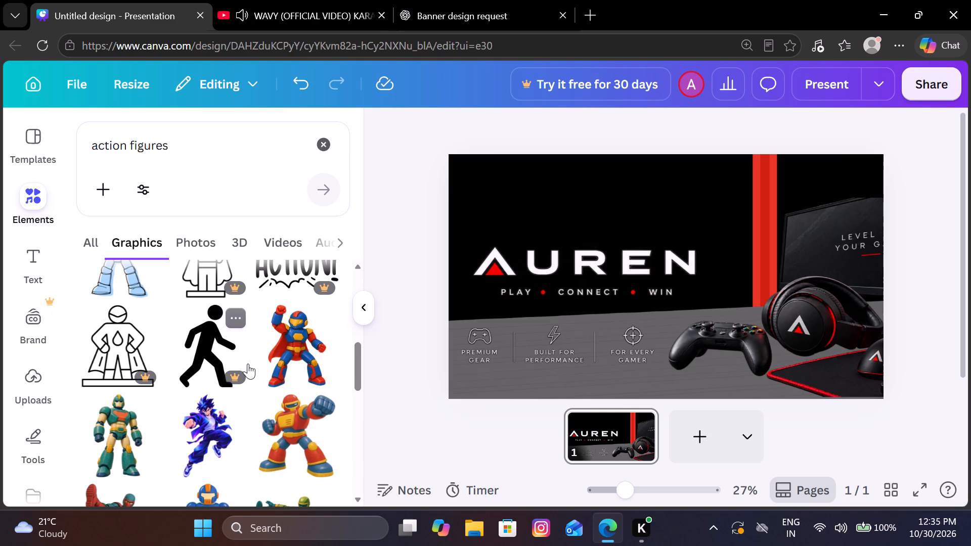
{"action": "scroll", "coordinate": [248, 363], "scroll_direction": "down", "scroll_amount": 2}
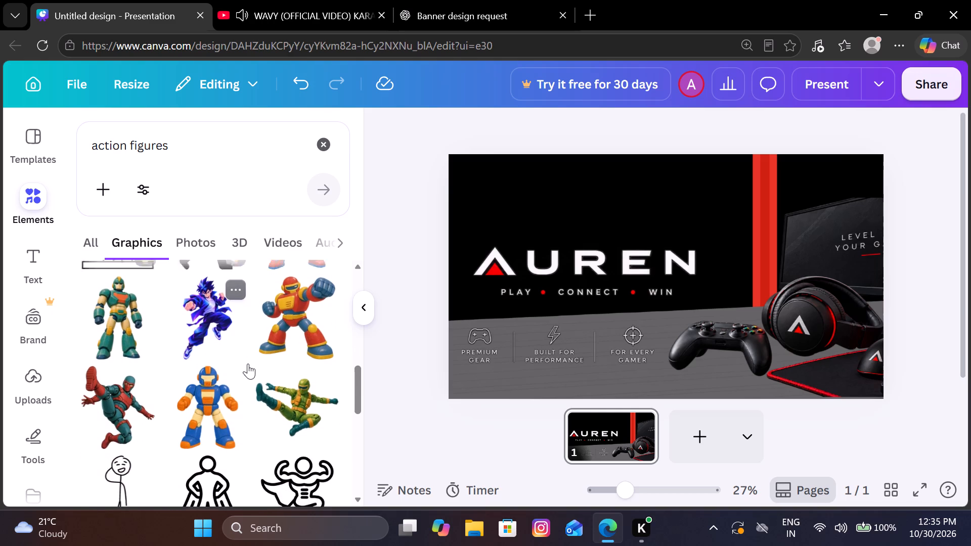
{"action": "scroll", "coordinate": [248, 363], "scroll_direction": "down", "scroll_amount": 3}
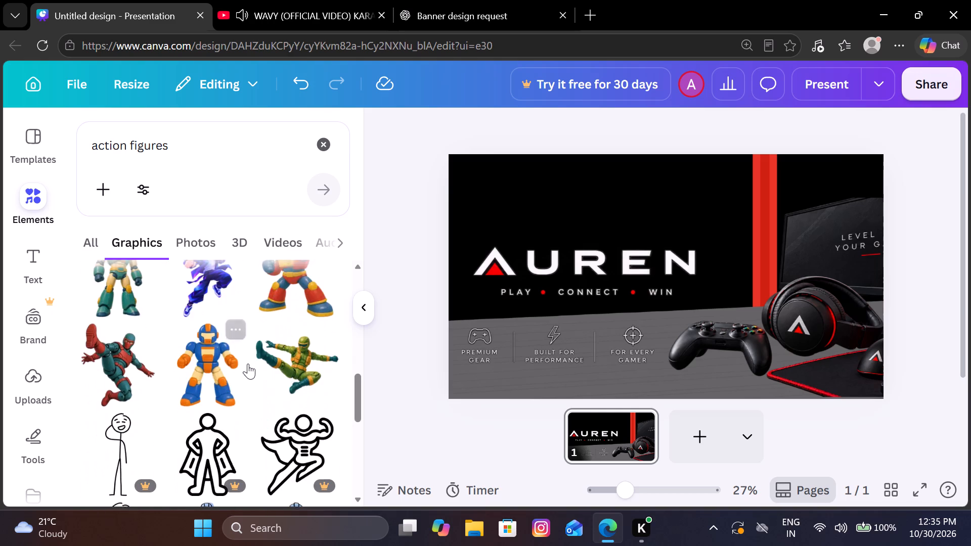
{"action": "scroll", "coordinate": [248, 363], "scroll_direction": "down", "scroll_amount": 2}
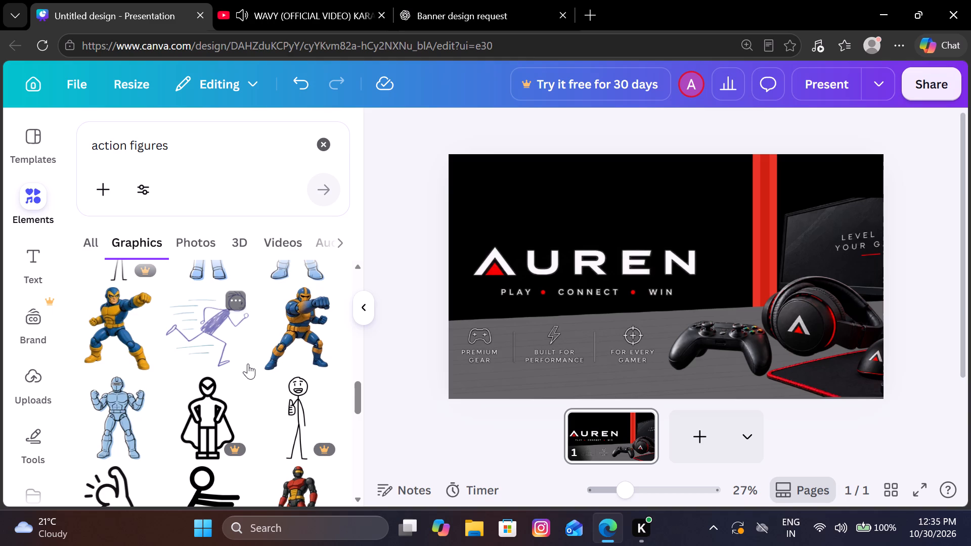
{"action": "scroll", "coordinate": [248, 363], "scroll_direction": "down", "scroll_amount": 1}
{"action": "left_click", "coordinate": [276, 404]}
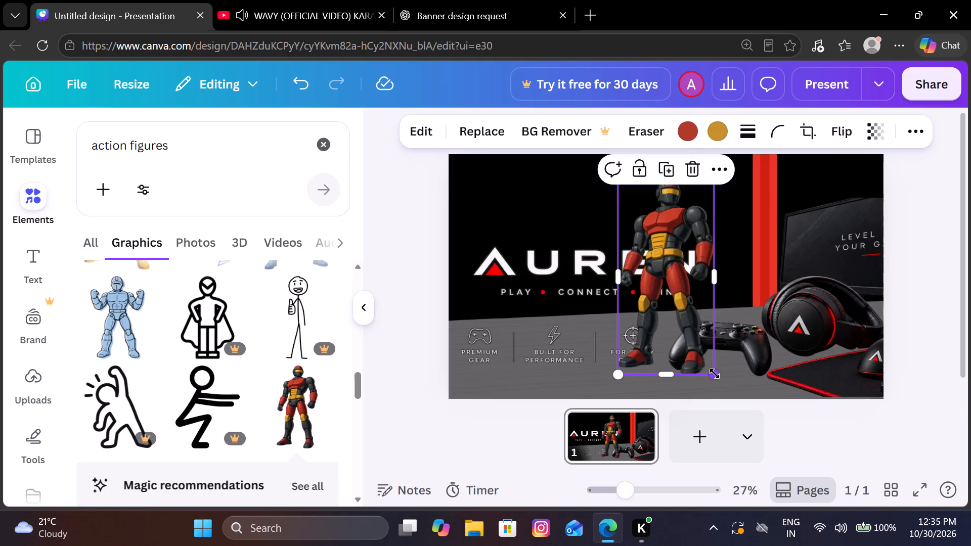
Shrink the armoured figure to a small figurine and stand it on the table behind the controller, beside the red light bar.
{"action": "left_click_drag", "start_coordinate": [715, 374], "coordinate": [649, 264]}
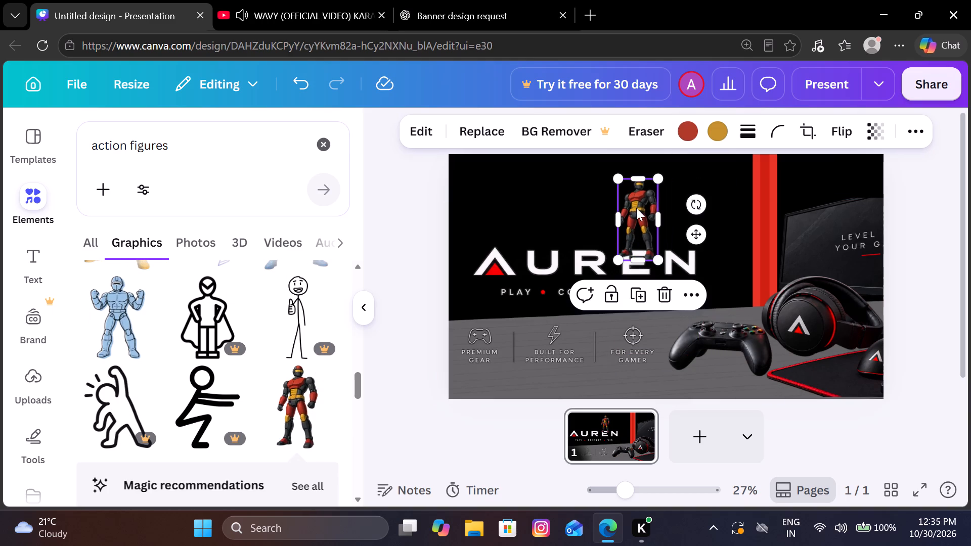
{"action": "left_click_drag", "start_coordinate": [636, 208], "coordinate": [739, 263]}
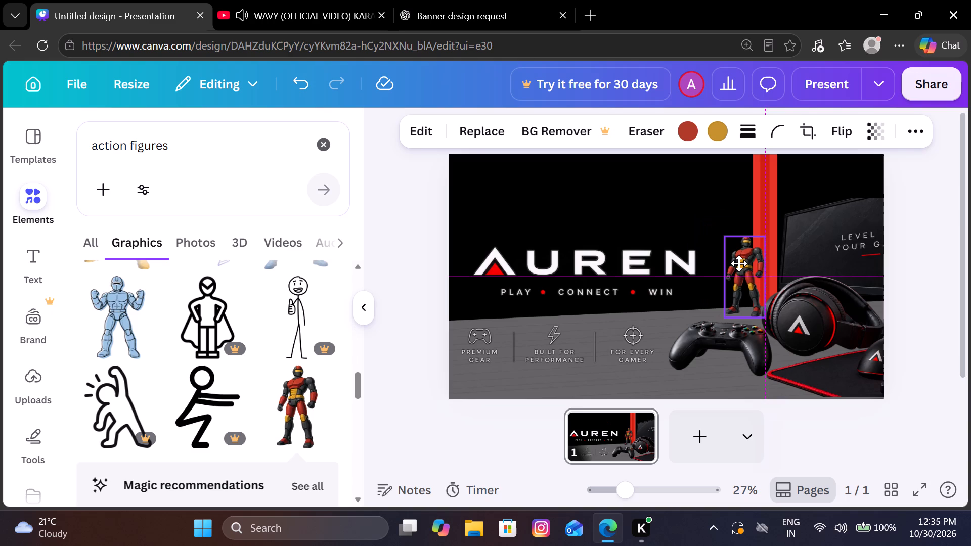
{"action": "left_click_drag", "start_coordinate": [739, 263], "coordinate": [736, 263]}
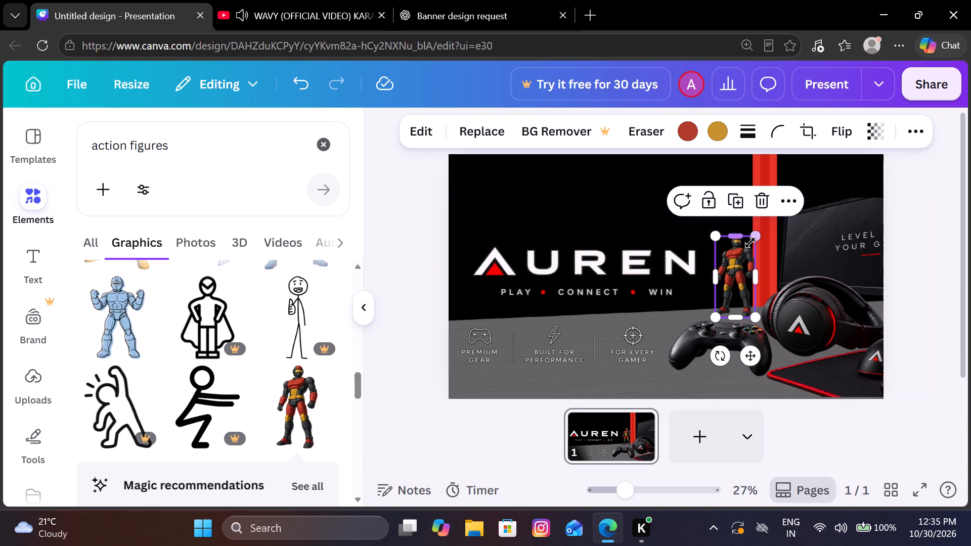
{"action": "left_click_drag", "start_coordinate": [751, 243], "coordinate": [742, 278]}
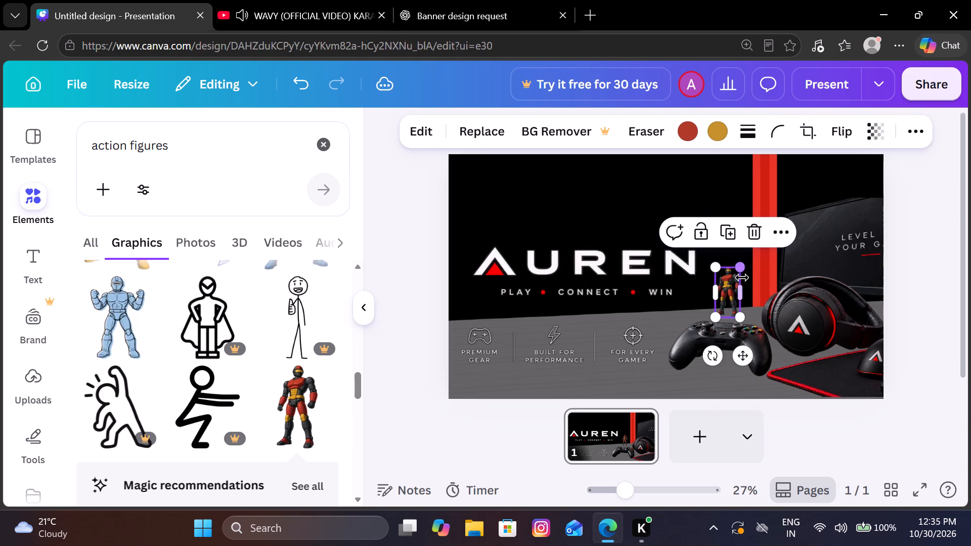
{"action": "left_click_drag", "start_coordinate": [724, 289], "coordinate": [737, 287]}
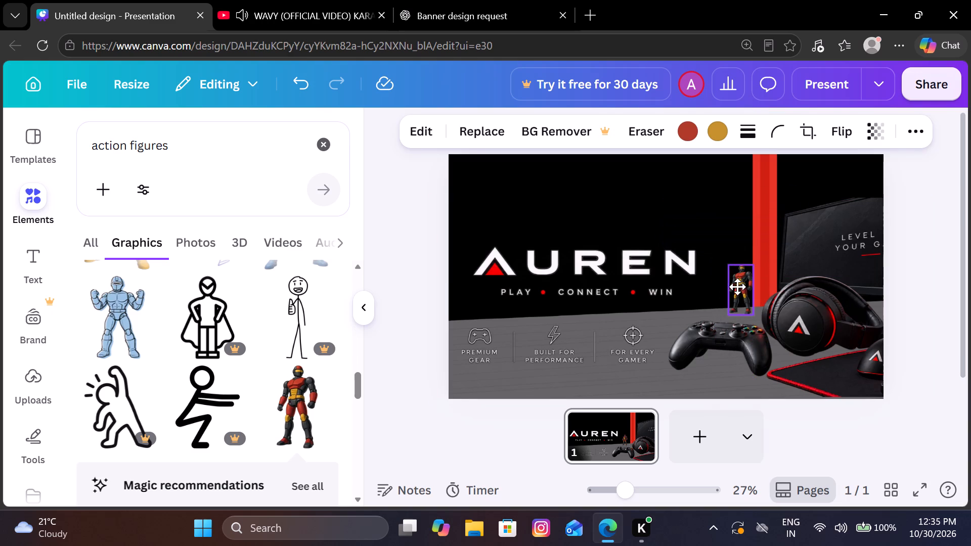
{"action": "left_click_drag", "start_coordinate": [737, 287], "coordinate": [738, 289]}
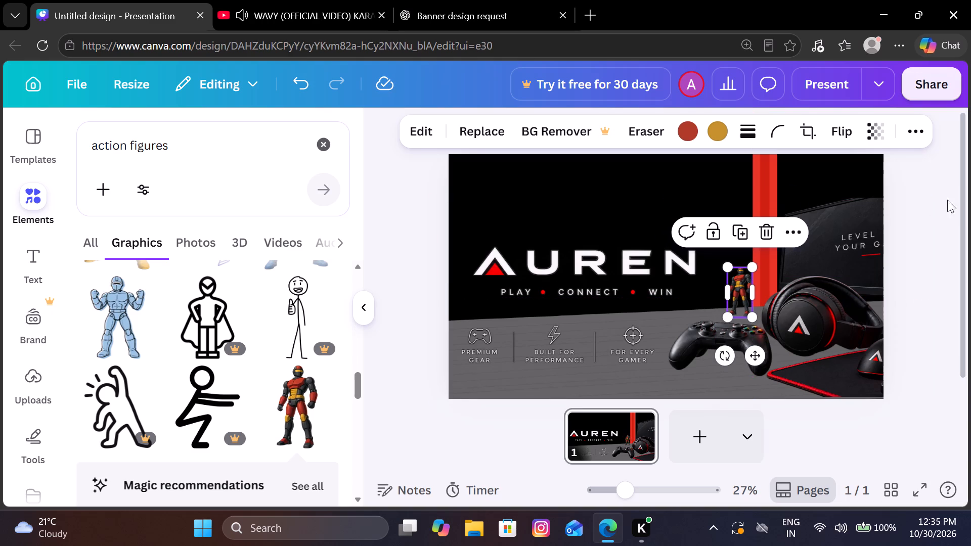
{"action": "left_click", "coordinate": [969, 196]}
{"action": "left_click", "coordinate": [918, 217]}
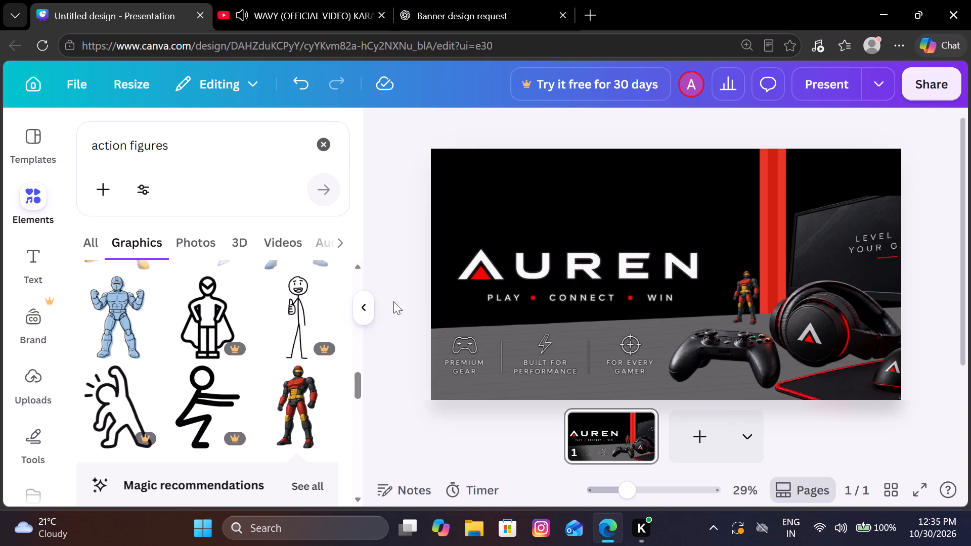
{"action": "left_click", "coordinate": [361, 306]}
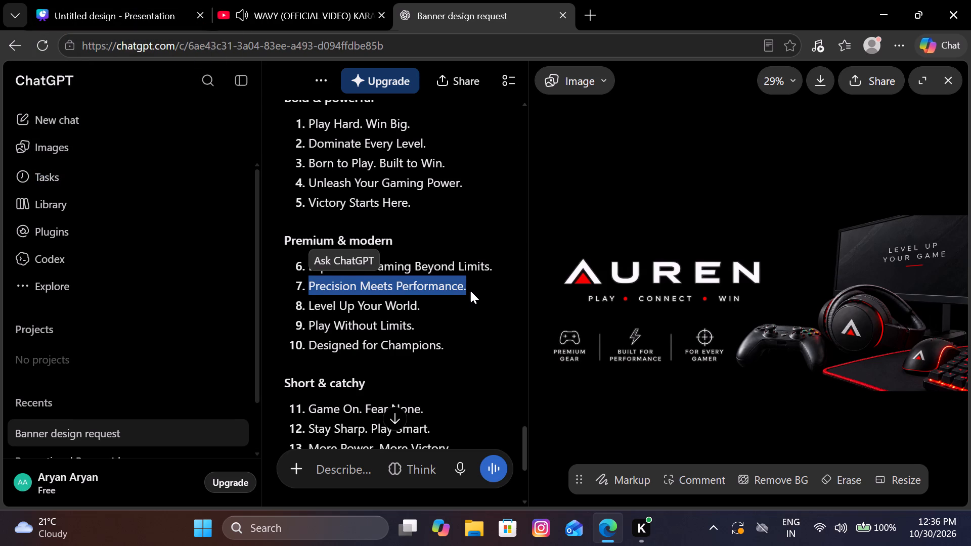
Back in Canva, add the recently used DAPPER font combination and delete its "DAPPER" and "EST. 2012" lines, keeping "Premium Quality Goods".
{"action": "left_click", "coordinate": [138, 0]}
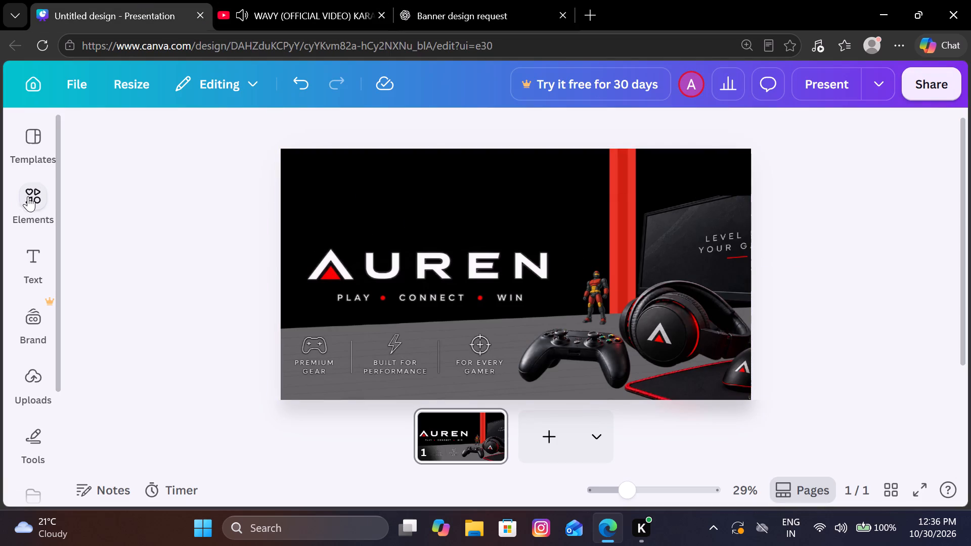
{"action": "left_click", "coordinate": [39, 205]}
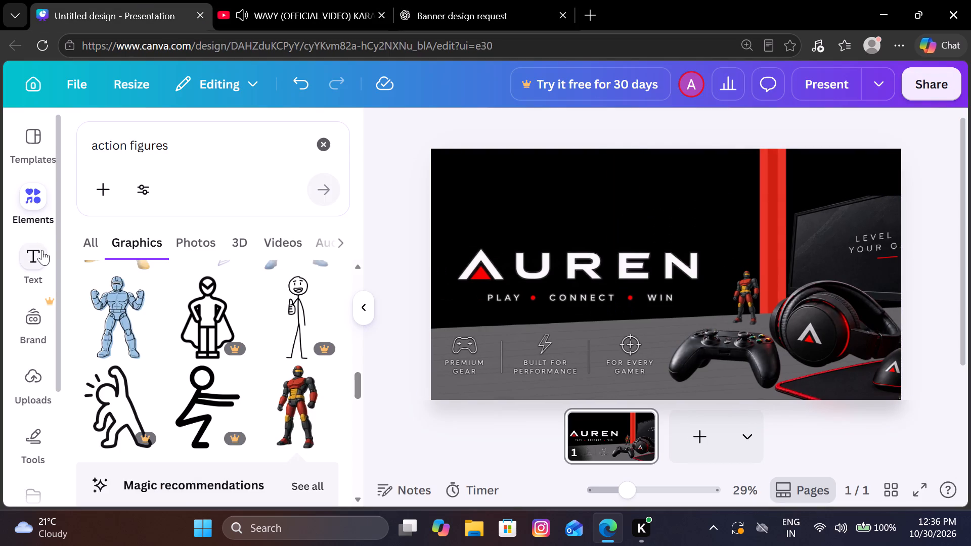
{"action": "left_click", "coordinate": [42, 250]}
{"action": "scroll", "coordinate": [246, 308], "scroll_direction": "down", "scroll_amount": 2}
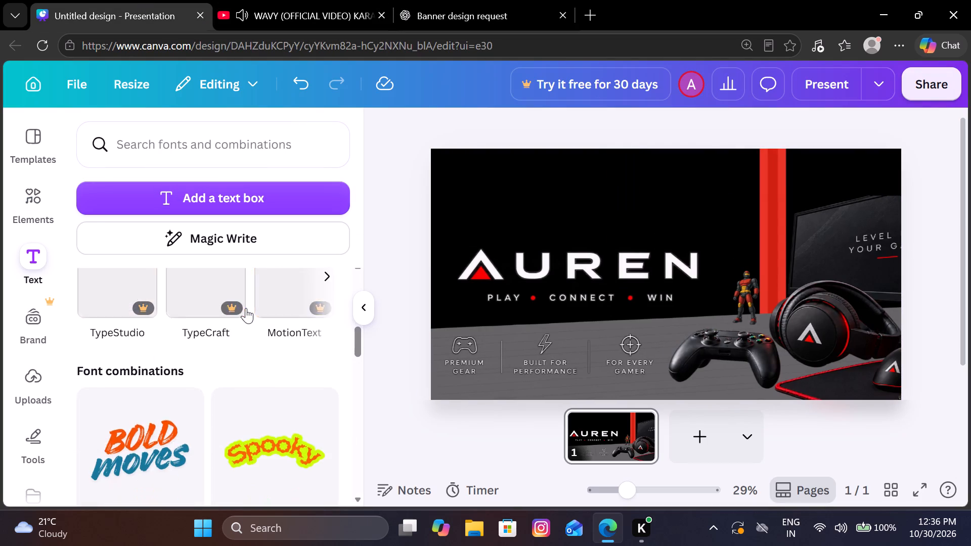
{"action": "scroll", "coordinate": [246, 308], "scroll_direction": "down", "scroll_amount": 2}
{"action": "left_click", "coordinate": [144, 347]}
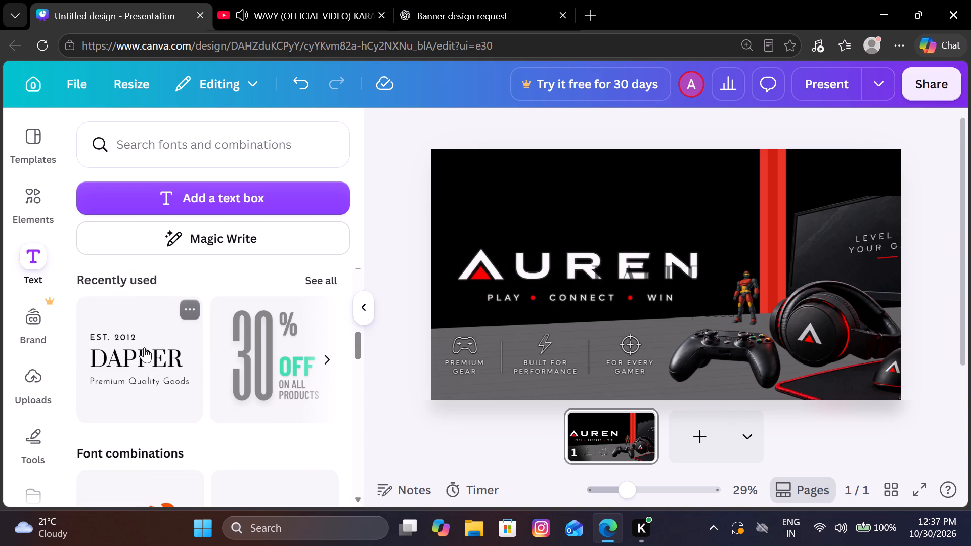
{"action": "left_click", "coordinate": [668, 270]}
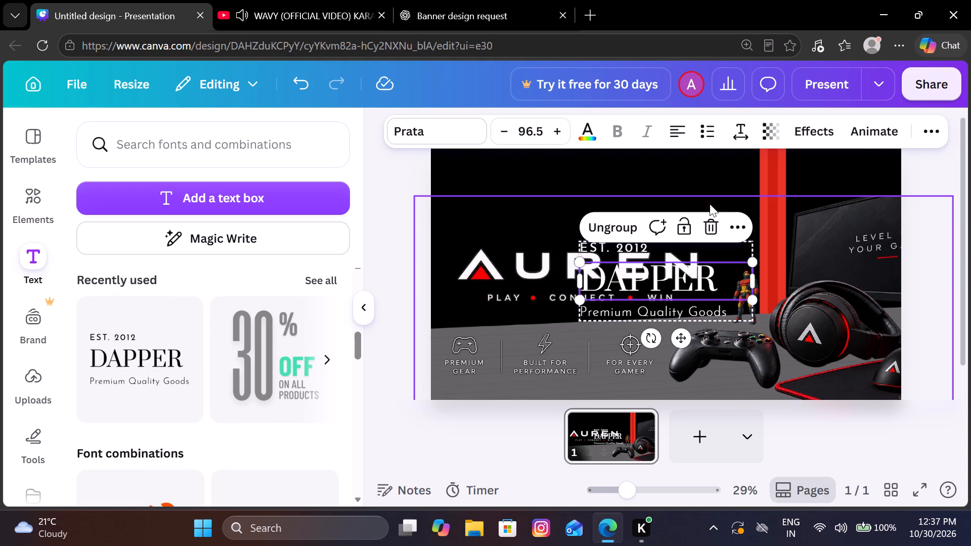
{"action": "left_click", "coordinate": [707, 227]}
{"action": "left_click", "coordinate": [627, 248]}
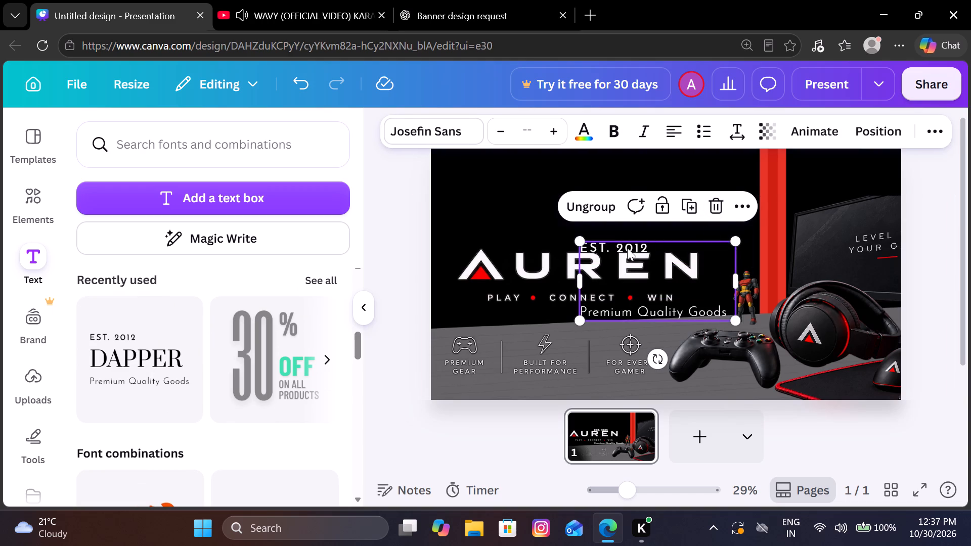
{"action": "left_click", "coordinate": [697, 208]}
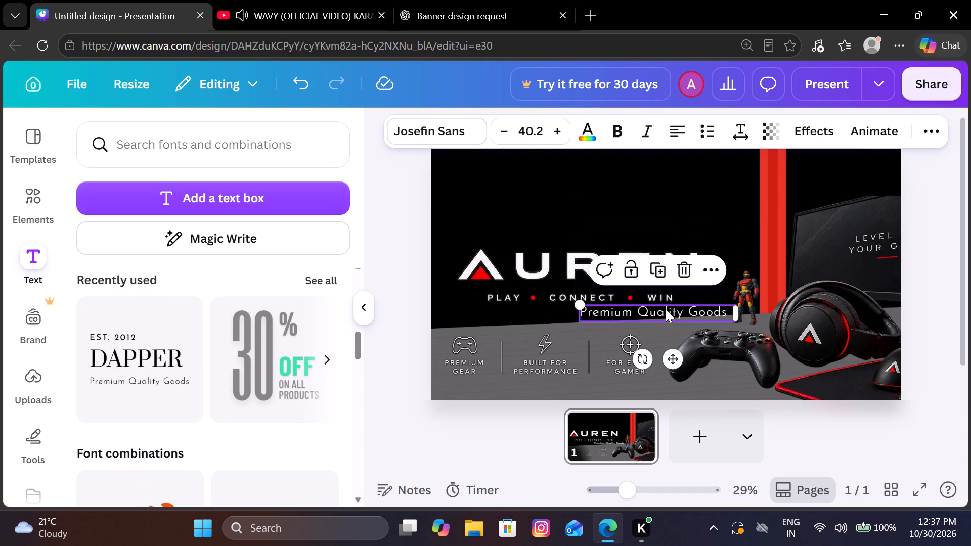
Replace the "Premium Quality Goods" text with the copied tagline "Precision Meets Performance.".
{"action": "left_click", "coordinate": [666, 309]}
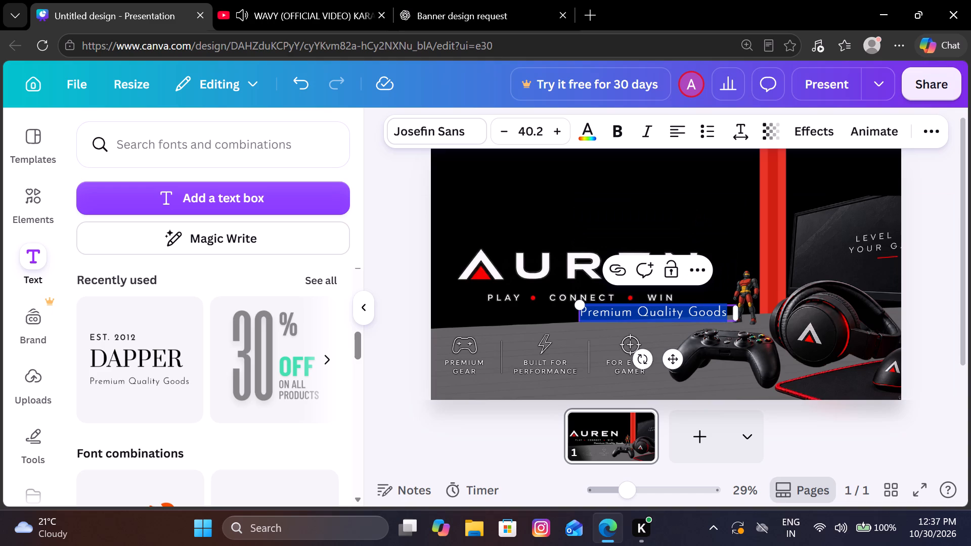
{"action": "key", "text": "shift+v"}
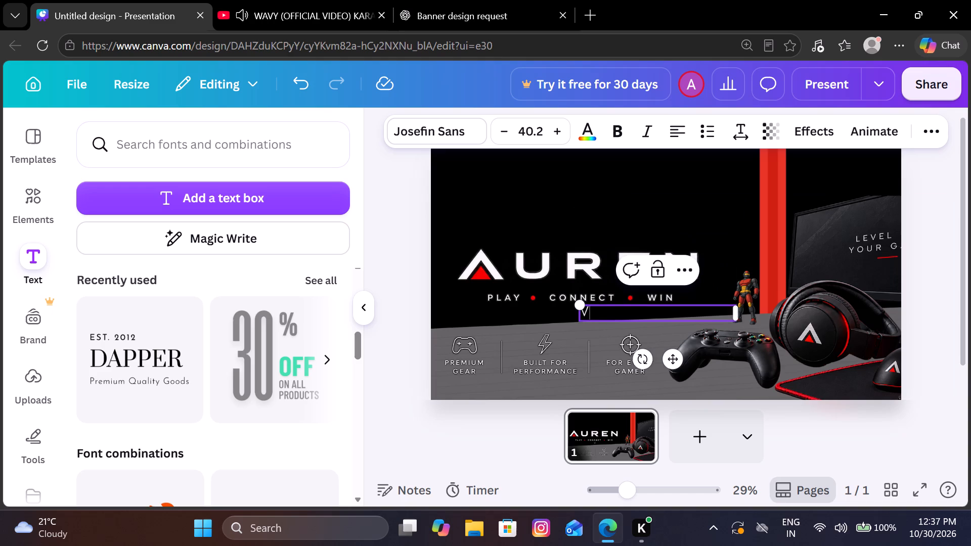
{"action": "key", "text": "BackSpace"}
{"action": "key", "text": "shift+v"}
{"action": "key", "text": "BackSpace"}
{"action": "key", "text": "ctrl+v"}
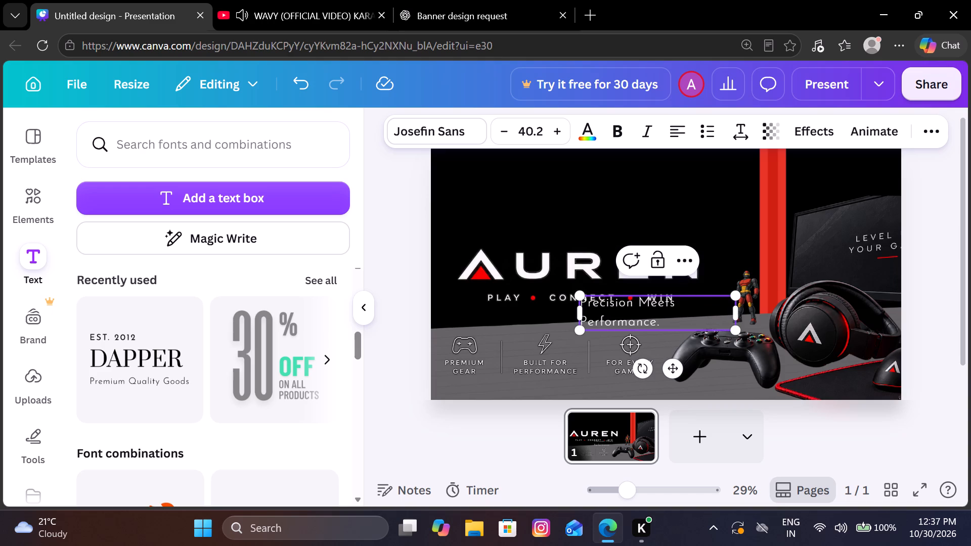
Move the "Precision Meets Performance." tagline to the banner's upper-left corner, above the AUREN logo.
{"action": "left_click_drag", "start_coordinate": [701, 294], "coordinate": [566, 154]}
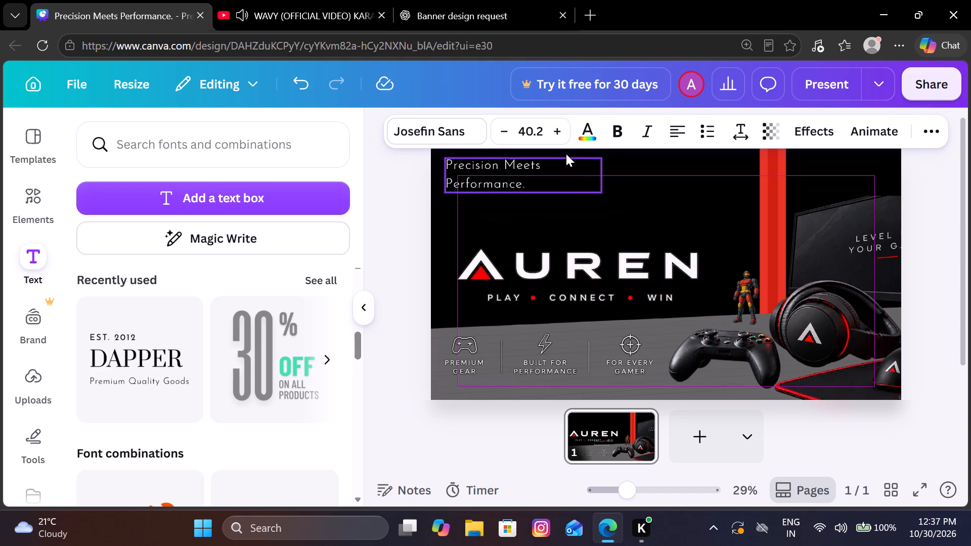
{"action": "left_click_drag", "start_coordinate": [566, 154], "coordinate": [562, 155]}
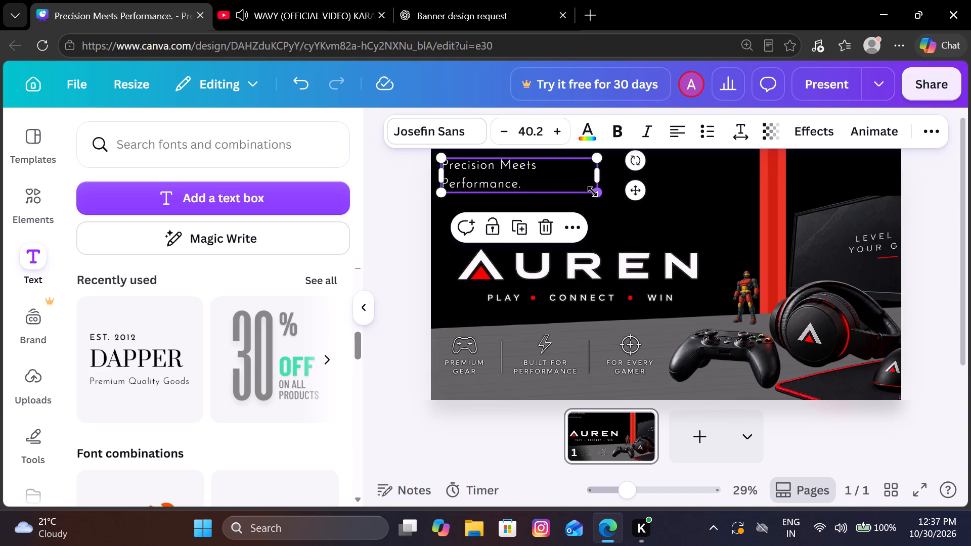
Shrink the "Precision Meets Performance." tagline to font size 23 and nudge it slightly inward from the banner's upper-left corner.
{"action": "left_click_drag", "start_coordinate": [593, 192], "coordinate": [532, 149]}
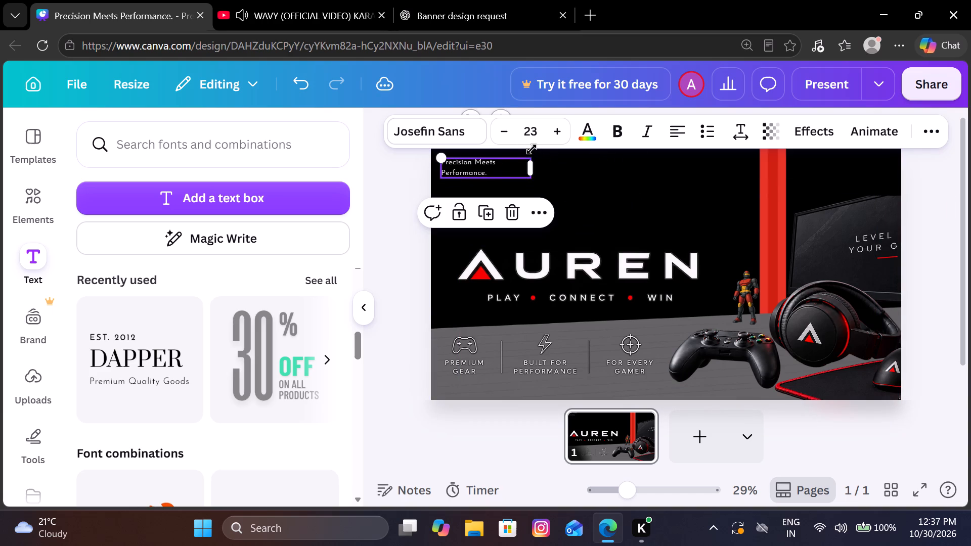
{"action": "left_click_drag", "start_coordinate": [506, 165], "coordinate": [509, 171]}
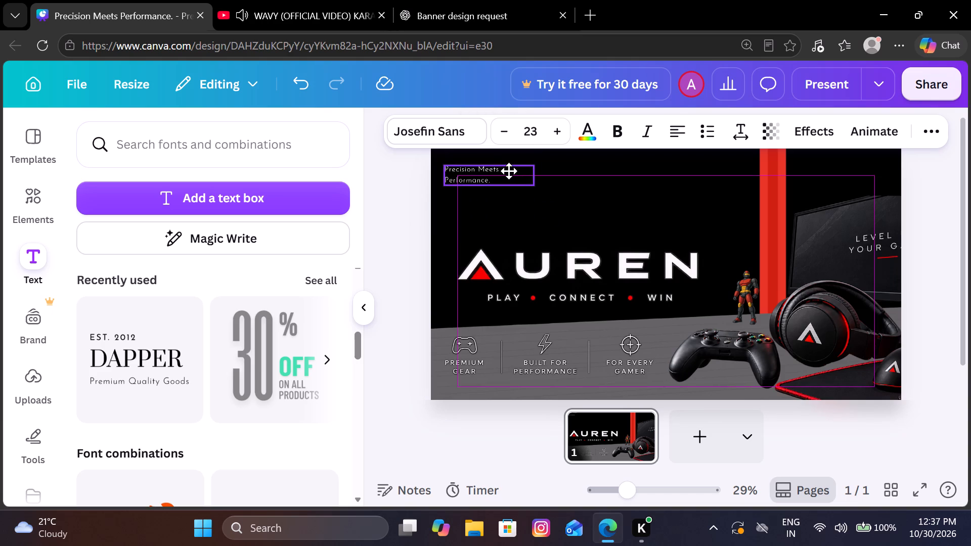
{"action": "left_click_drag", "start_coordinate": [509, 171], "coordinate": [518, 175]}
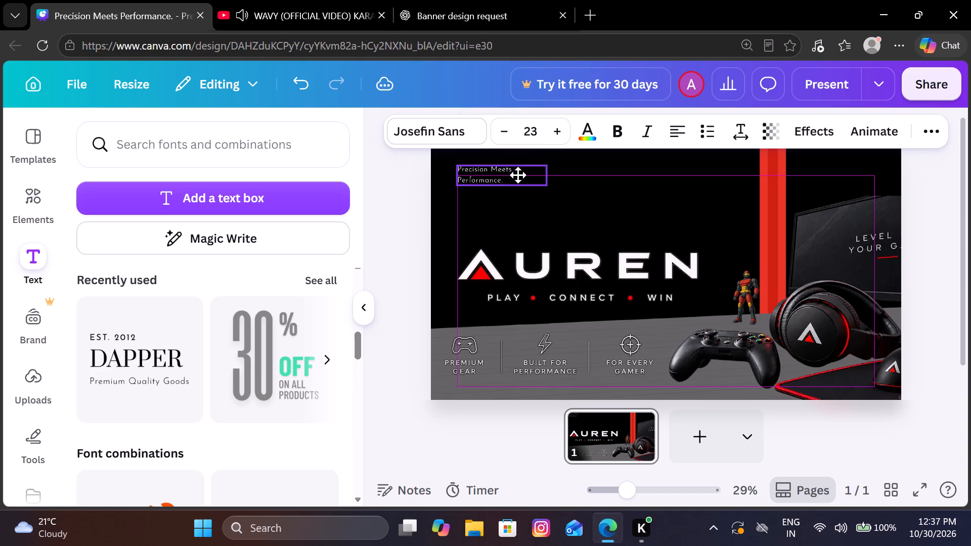
{"action": "left_click_drag", "start_coordinate": [518, 175], "coordinate": [517, 181]}
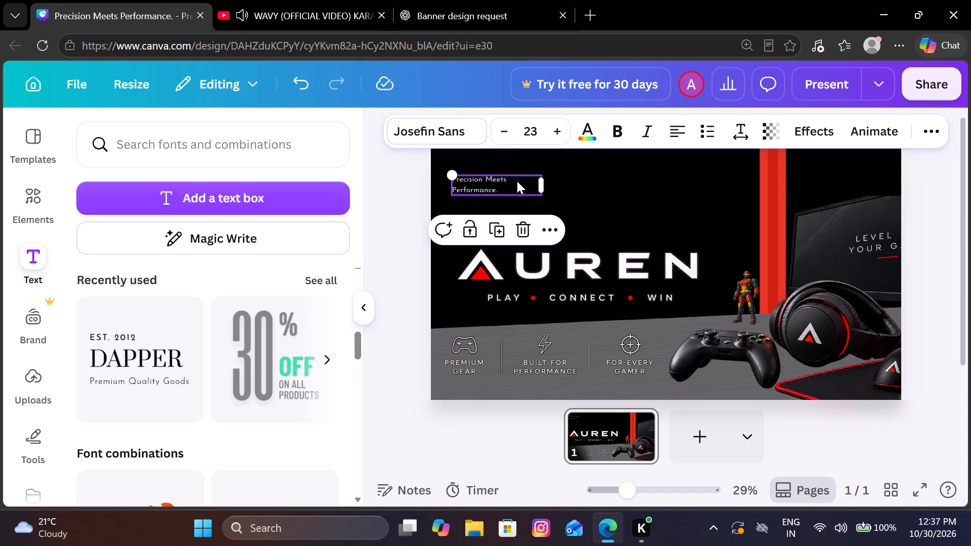
Widen the tagline's letter spacing to a little under 305.
{"action": "left_click", "coordinate": [734, 134]}
{"action": "left_click_drag", "start_coordinate": [691, 201], "coordinate": [694, 201]}
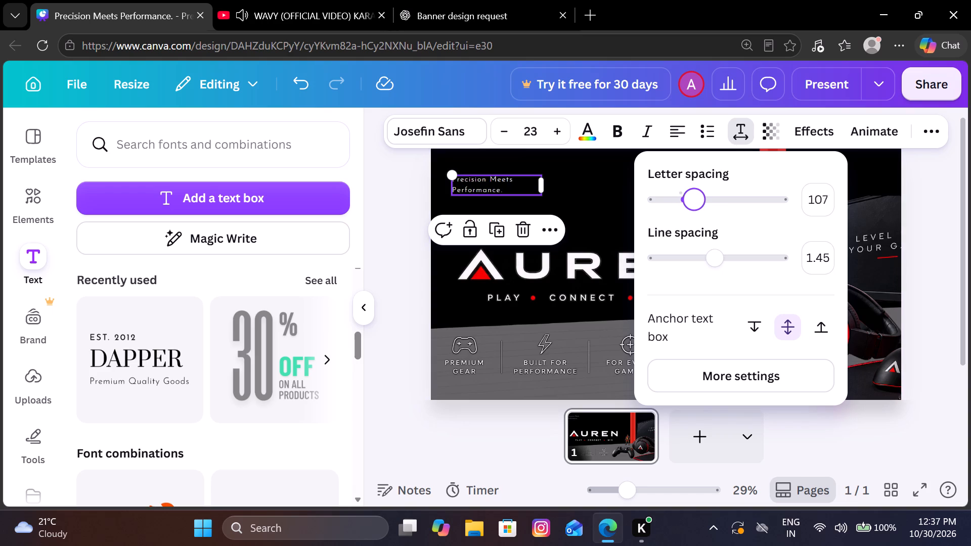
{"action": "left_click_drag", "start_coordinate": [694, 201], "coordinate": [717, 202]}
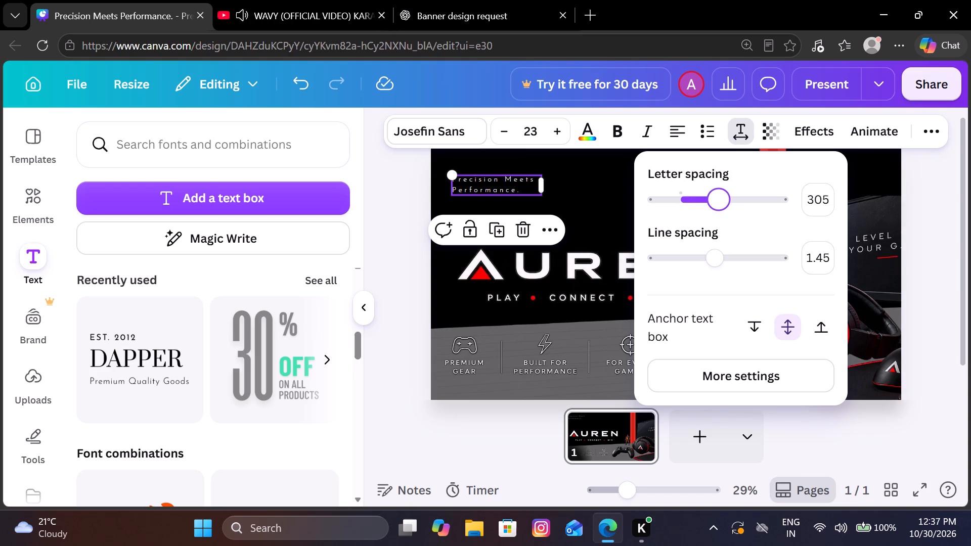
{"action": "left_click_drag", "start_coordinate": [717, 202], "coordinate": [714, 201]}
{"action": "left_click", "coordinate": [389, 209]}
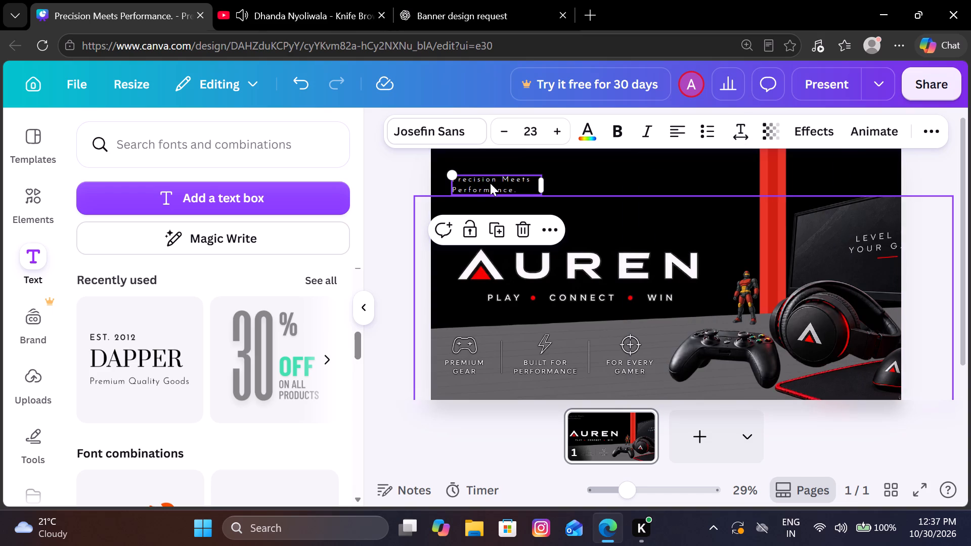
Rewrite the tagline's word "Performance" in capitals as "PERFORMANCE", keeping the final period.
{"action": "left_click", "coordinate": [498, 176]}
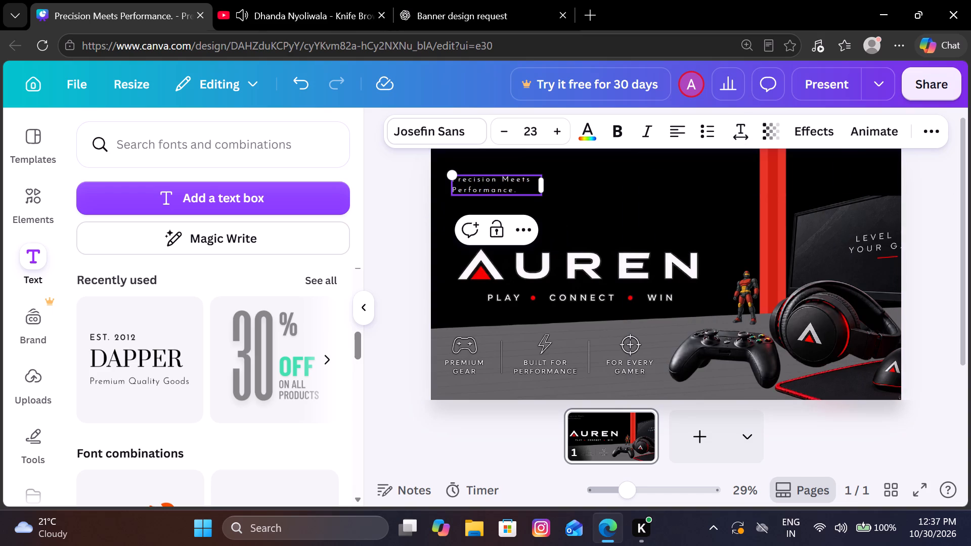
{"action": "left_click", "coordinate": [514, 190]}
{"action": "key", "text": "BackSpace"}
{"action": "key", "text": "BackSpace"}
{"action": "key", "text": "BackSpace"}
{"action": "key", "text": "BackSpace"}
{"action": "key", "text": "BackSpace"}
{"action": "key", "text": "BackSpace"}
{"action": "key", "text": "BackSpace"}
{"action": "key", "text": "BackSpace"}
{"action": "key", "text": "BackSpace"}
{"action": "key", "text": "BackSpace"}
{"action": "type", "text": "ERF"}
{"action": "type", "text": "OR"}
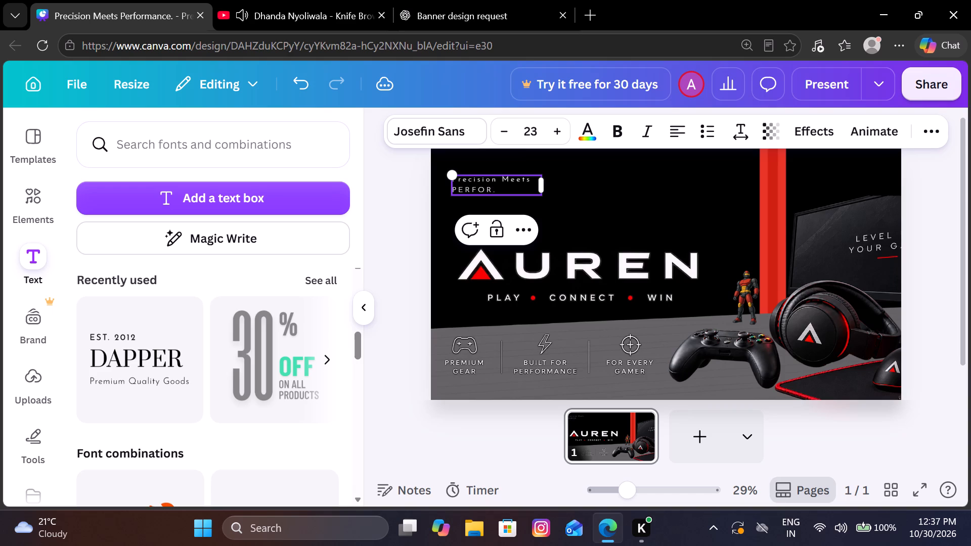
{"action": "type", "text": "MANCE"}
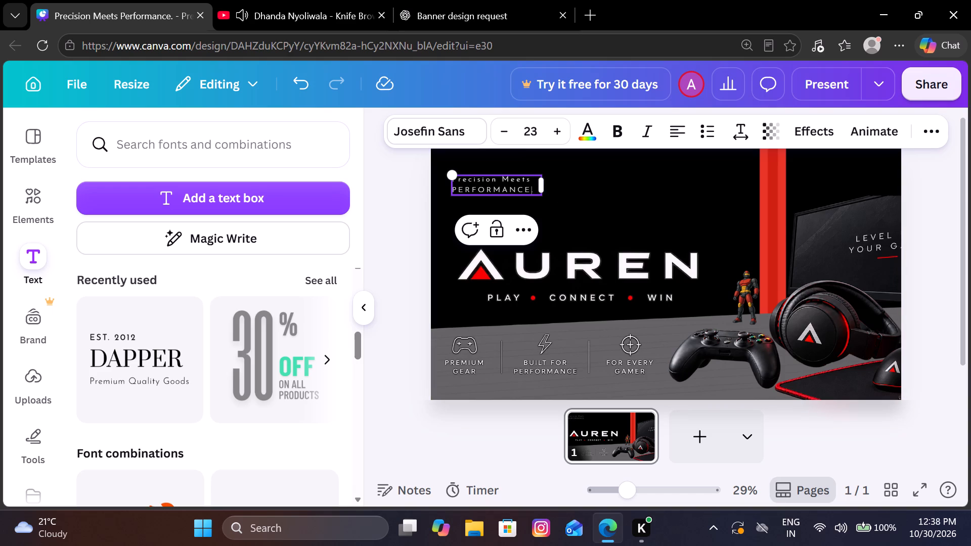
Rewrite the tagline's word "Precision" in capitals as "PRECISION".
{"action": "left_click", "coordinate": [498, 176]}
{"action": "key", "text": "BackSpace"}
{"action": "key", "text": "BackSpace"}
{"action": "key", "text": "BackSpace"}
{"action": "key", "text": "BackSpace"}
{"action": "key", "text": "BackSpace"}
{"action": "key", "text": "BackSpace"}
{"action": "key", "text": "BackSpace"}
{"action": "key", "text": "BackSpace"}
{"action": "type", "text": "RECIS"}
{"action": "type", "text": "IO"}
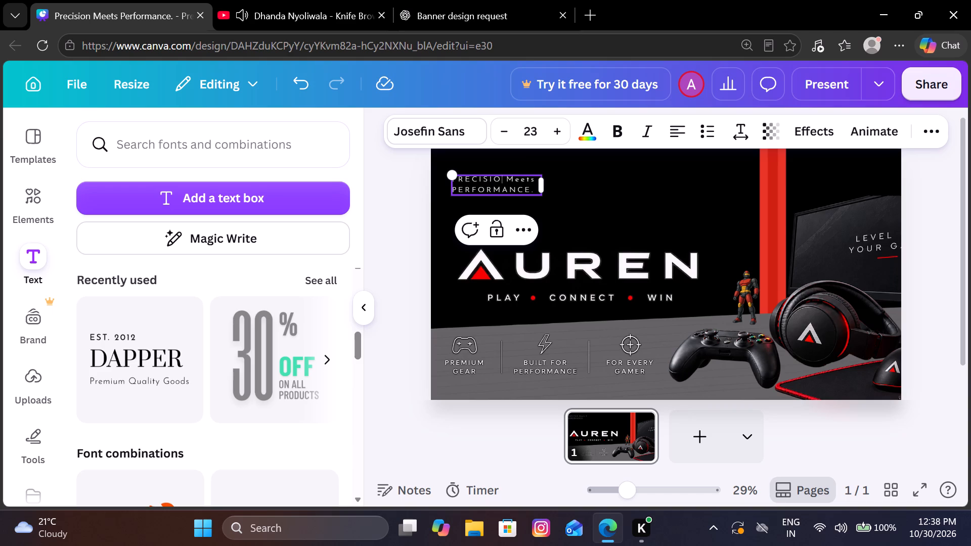
{"action": "key", "text": "n"}
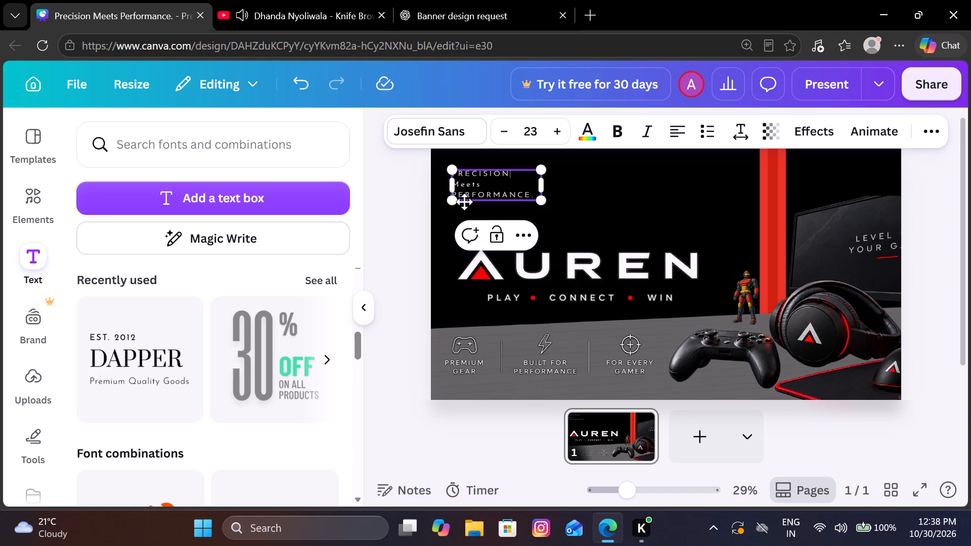
Rewrite the tagline's word "Meets" in capitals as "MEETS".
{"action": "left_click", "coordinate": [481, 184]}
{"action": "key", "text": "BackSpace"}
{"action": "key", "text": "BackSpace"}
{"action": "key", "text": "BackSpace"}
{"action": "key", "text": "BackSpace"}
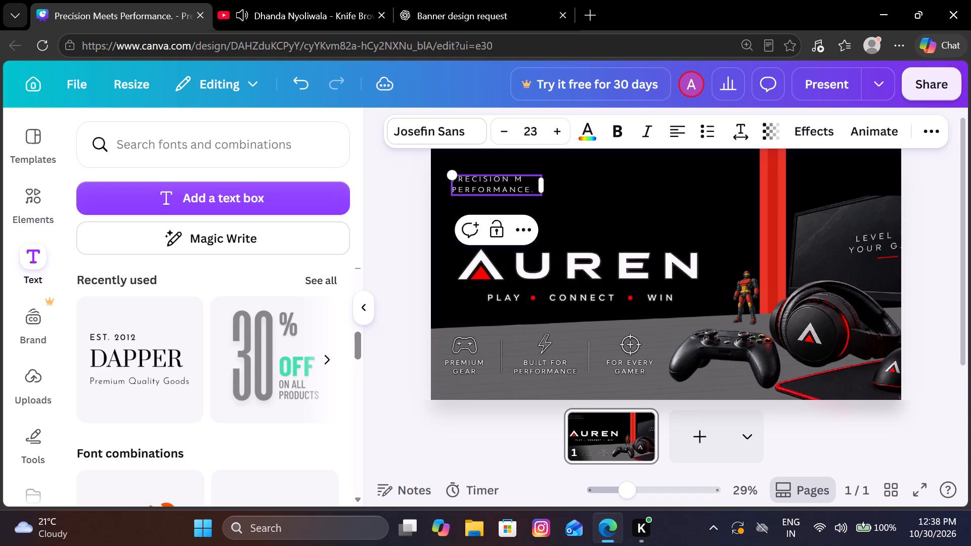
{"action": "type", "text": "EETS"}
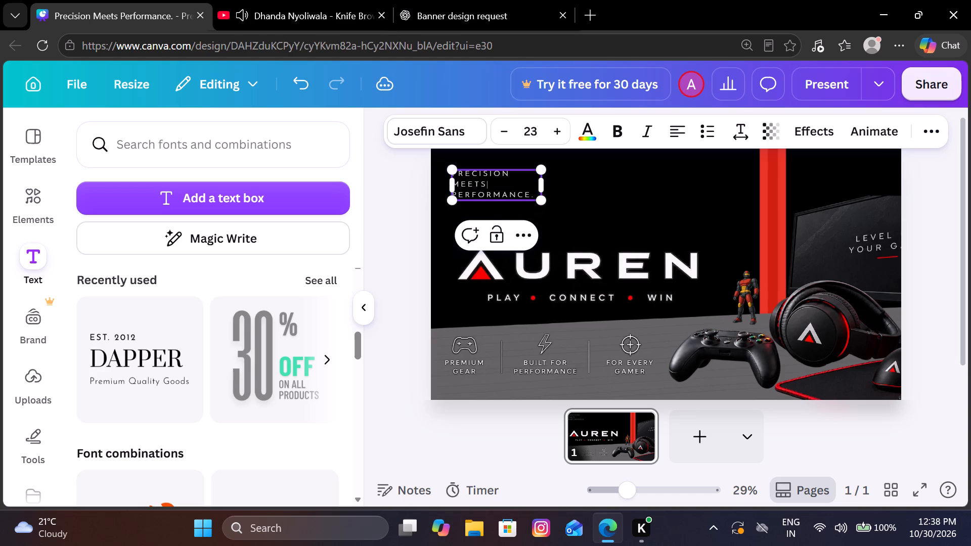
Widen the tagline's text box so "PRECISION MEETS" fits on one line, and shift it closer to the banner's upper-left corner.
{"action": "left_click_drag", "start_coordinate": [543, 186], "coordinate": [563, 184]}
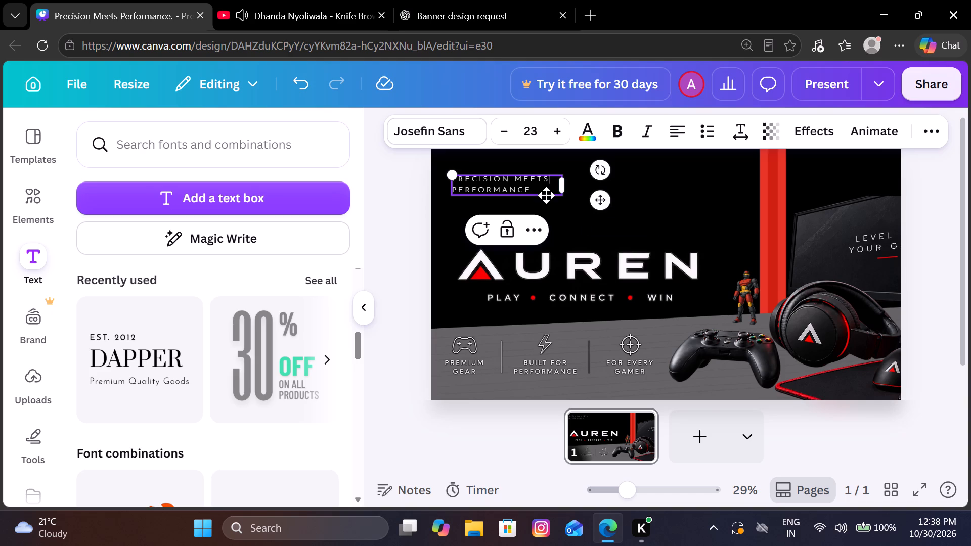
{"action": "left_click_drag", "start_coordinate": [546, 194], "coordinate": [541, 196]}
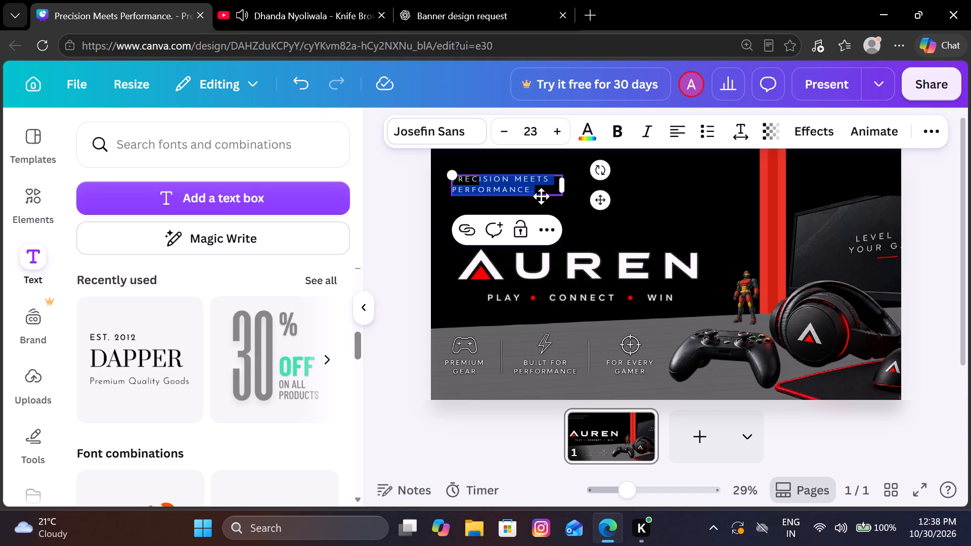
{"action": "left_click_drag", "start_coordinate": [541, 196], "coordinate": [535, 185]}
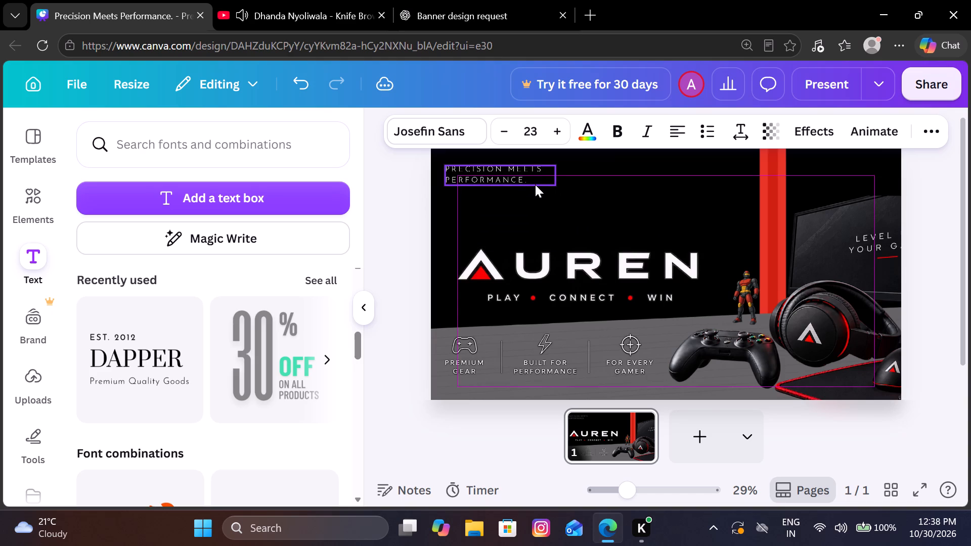
{"action": "left_click_drag", "start_coordinate": [535, 185], "coordinate": [537, 184]}
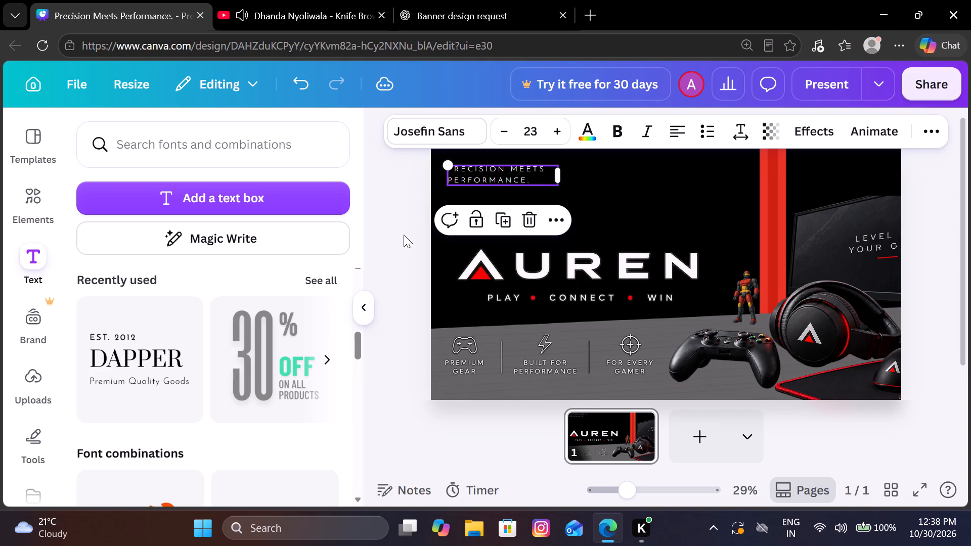
{"action": "left_click", "coordinate": [404, 235]}
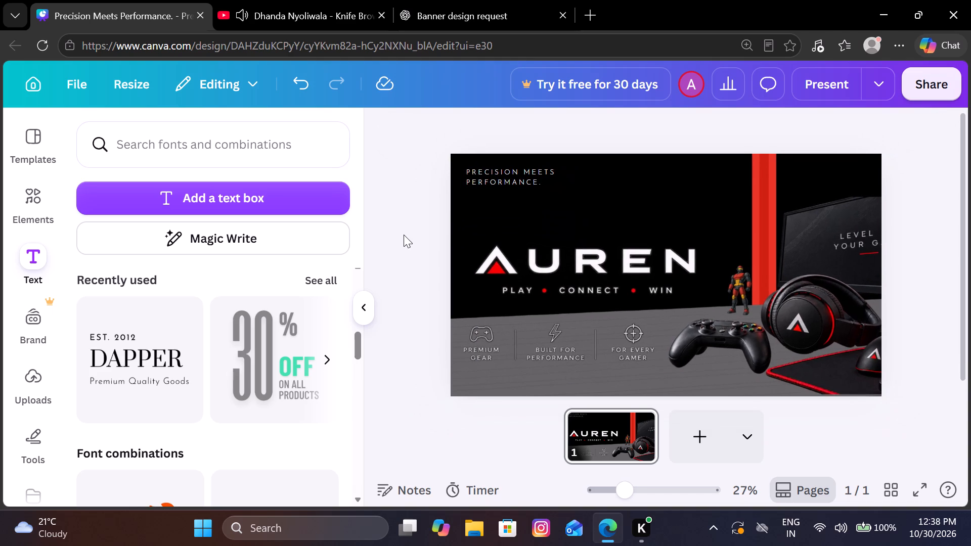
Close the ChatGPT "Banner design request" browser tab.
{"action": "scroll", "coordinate": [225, 278], "scroll_direction": "up", "scroll_amount": 5}
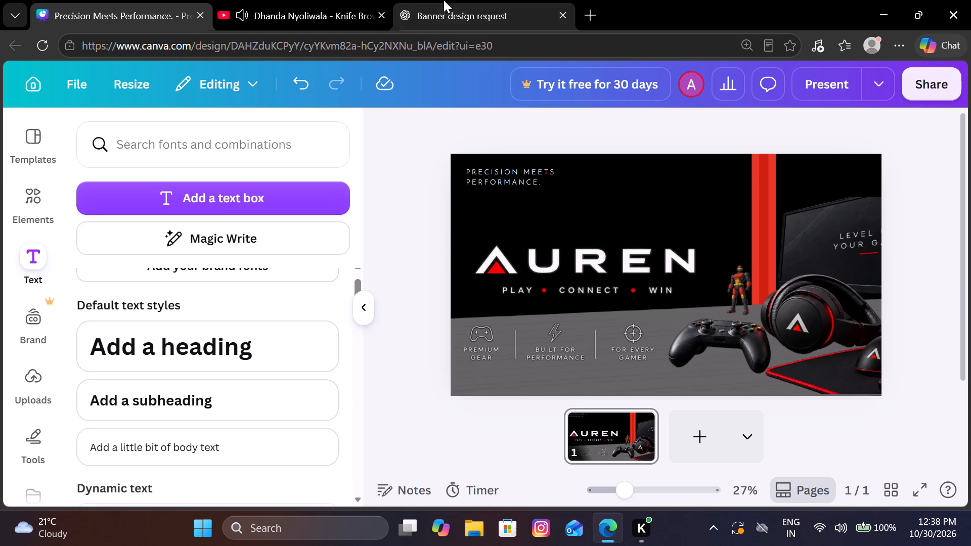
{"action": "left_click", "coordinate": [563, 16]}
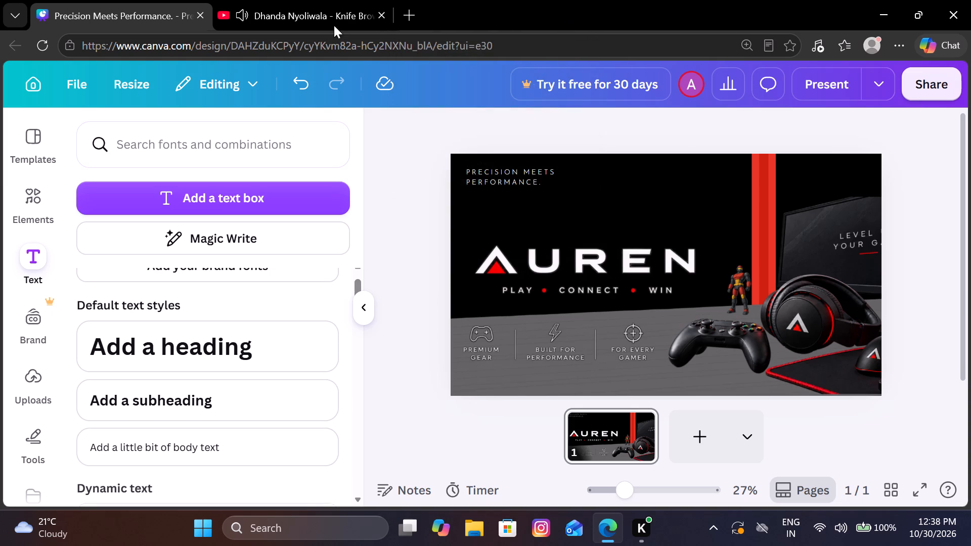
Switch to YouTube and play "I REALLY DO" from the Karan Aujla mix.
{"action": "left_click", "coordinate": [316, 17]}
{"action": "scroll", "coordinate": [792, 299], "scroll_direction": "down", "scroll_amount": 1}
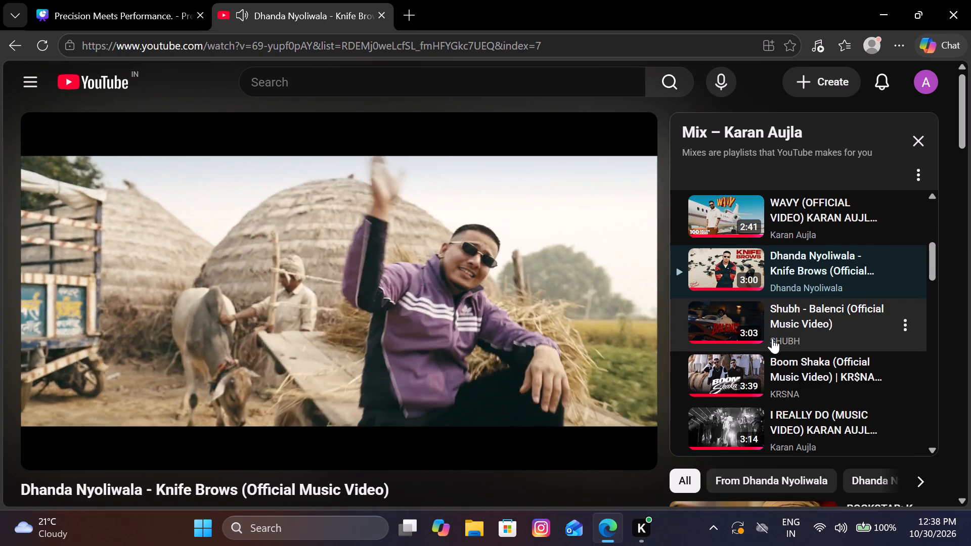
{"action": "scroll", "coordinate": [755, 384], "scroll_direction": "down", "scroll_amount": 2}
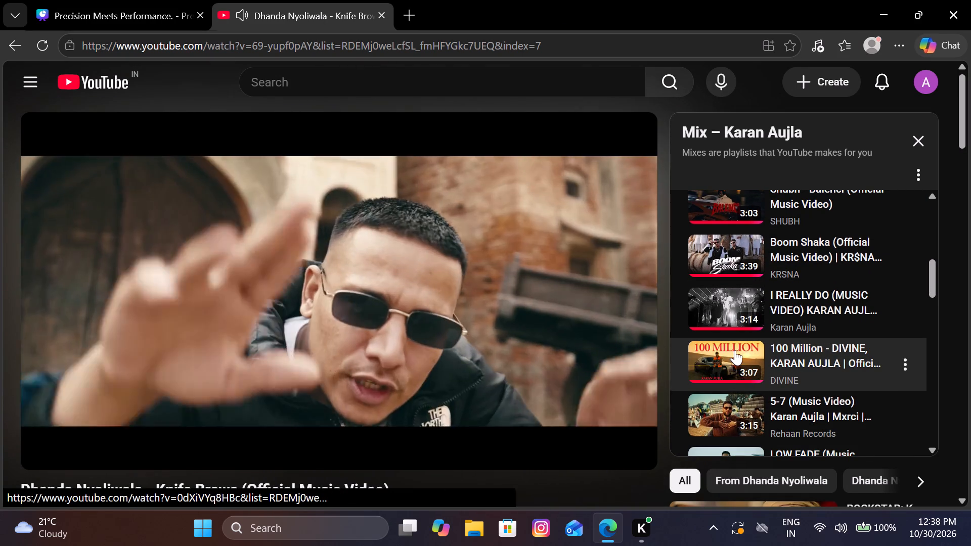
{"action": "left_click", "coordinate": [716, 317]}
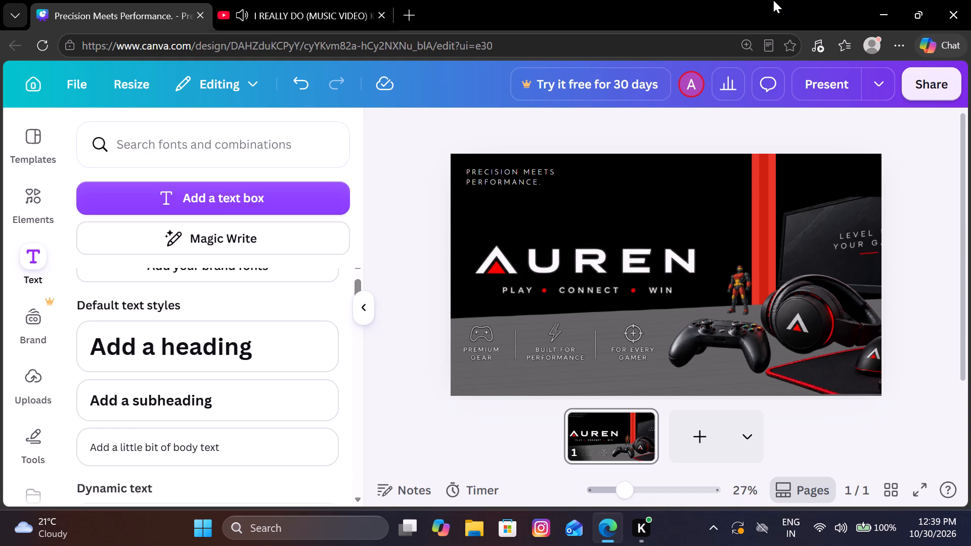
Back in Canva, check the banner design's save status and close its browser tab.
{"action": "left_click", "coordinate": [415, 175]}
{"action": "left_click", "coordinate": [386, 86]}
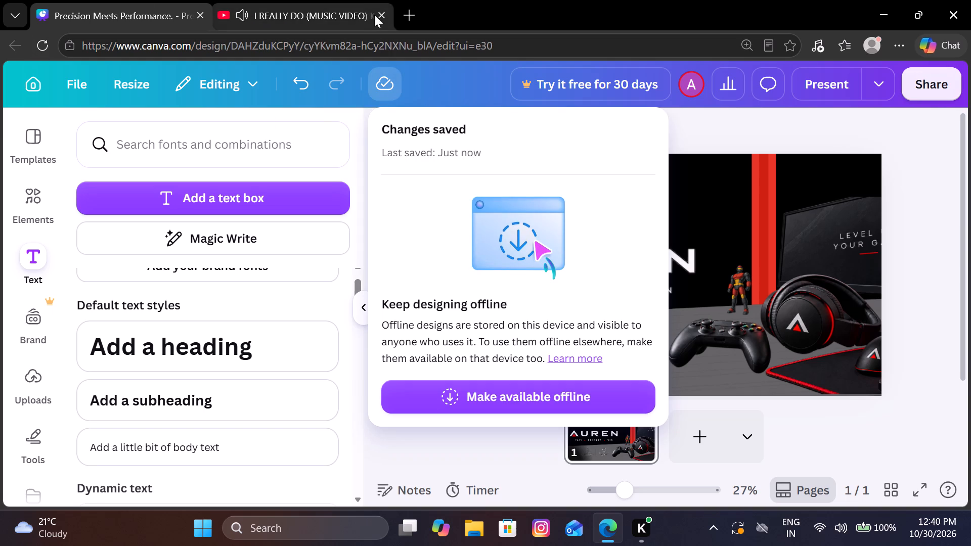
{"action": "left_click", "coordinate": [198, 17]}
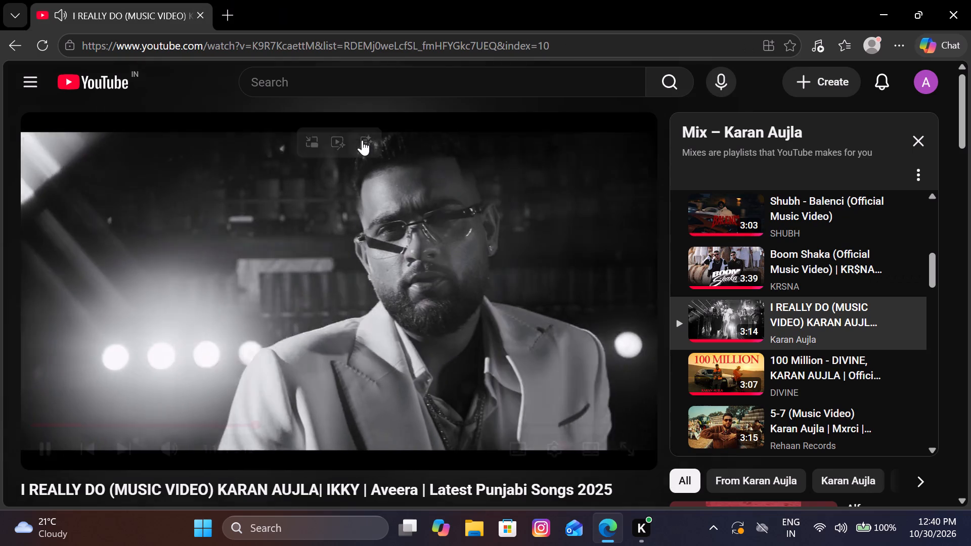